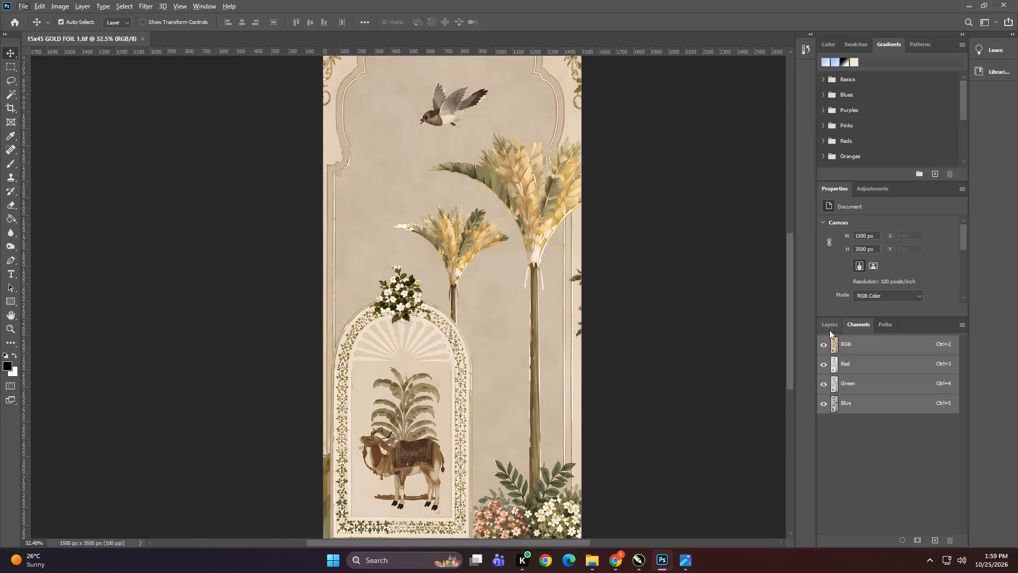
Duplicate the Background layer of the artwork.
{"action": "left_click", "coordinate": [827, 323]}
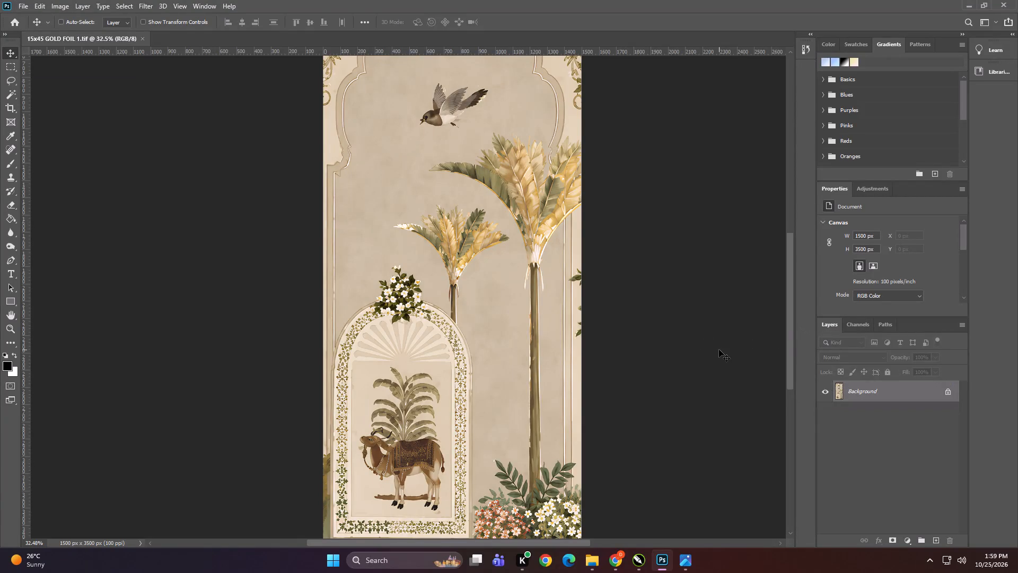
{"action": "key", "text": "ctrl+j"}
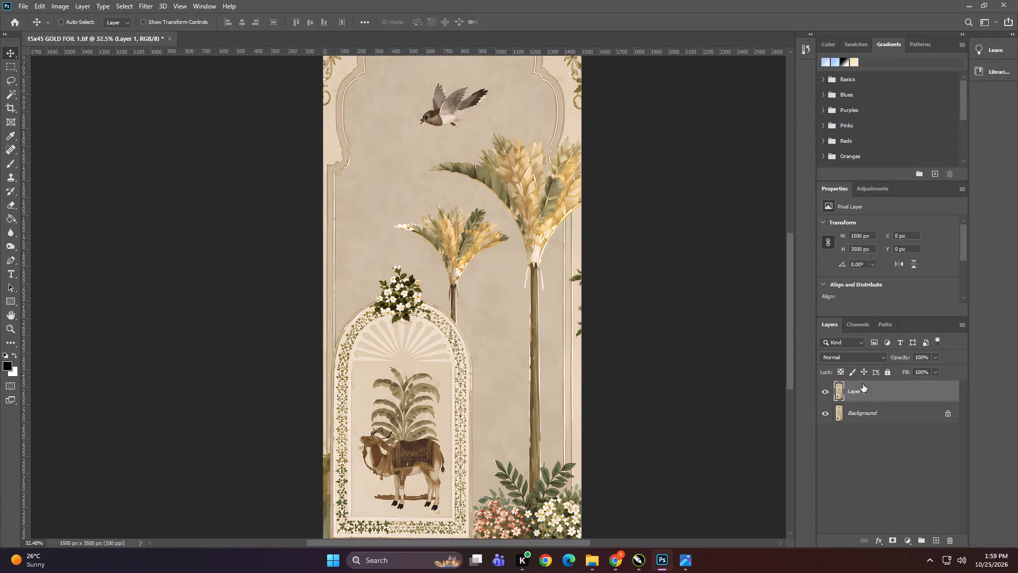
Open the Filter Gallery for the duplicated layer with the Photocopy sketch filter and preview more of the artwork.
{"action": "left_click", "coordinate": [148, 5]}
{"action": "double_click", "coordinate": [148, 5]}
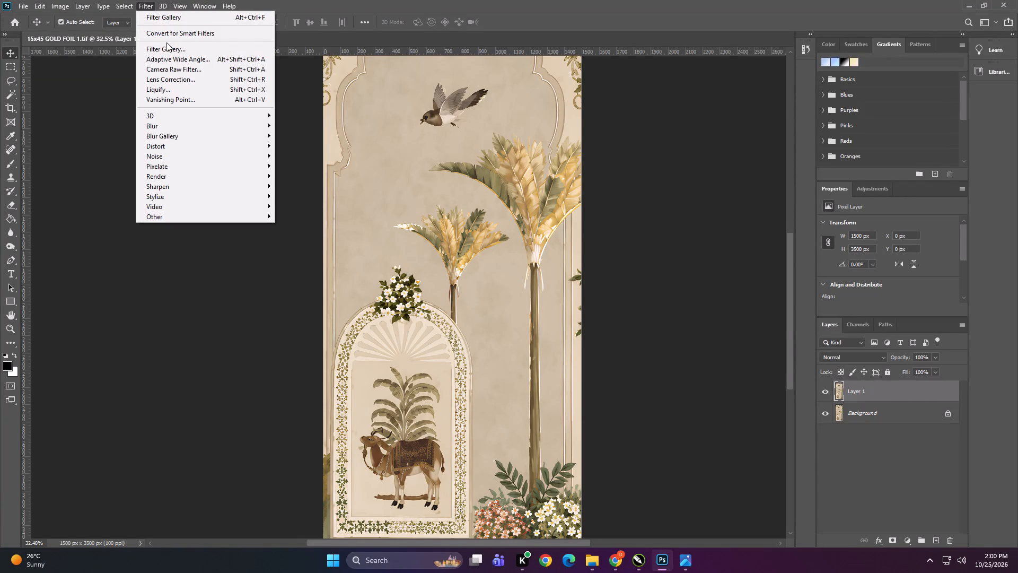
{"action": "left_click", "coordinate": [170, 50]}
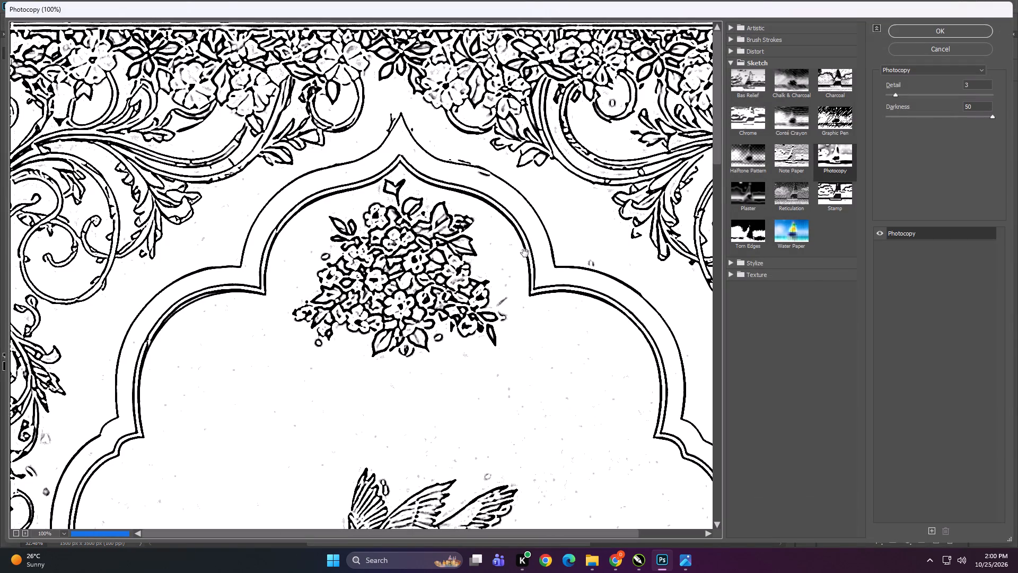
{"action": "scroll", "coordinate": [447, 264], "scroll_direction": "down", "scroll_amount": 8, "text": "alt"}
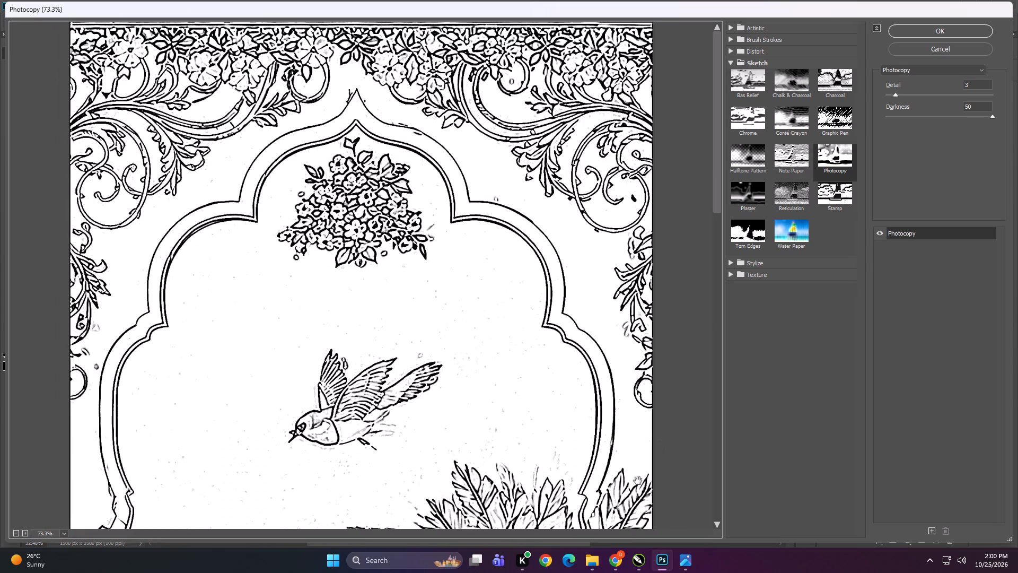
Switch to File Explorer, look through the image thumbnails in the Downloads folder, and close the window.
{"action": "left_click", "coordinate": [599, 560]}
{"action": "left_click", "coordinate": [594, 517]}
{"action": "scroll", "coordinate": [58, 210], "scroll_direction": "up", "scroll_amount": 8}
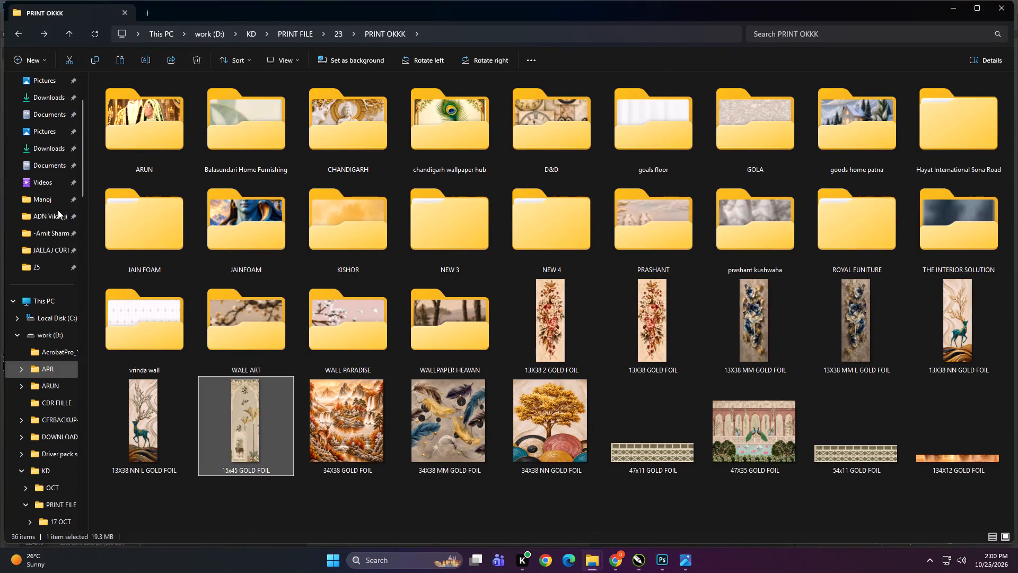
{"action": "left_click", "coordinate": [65, 302]}
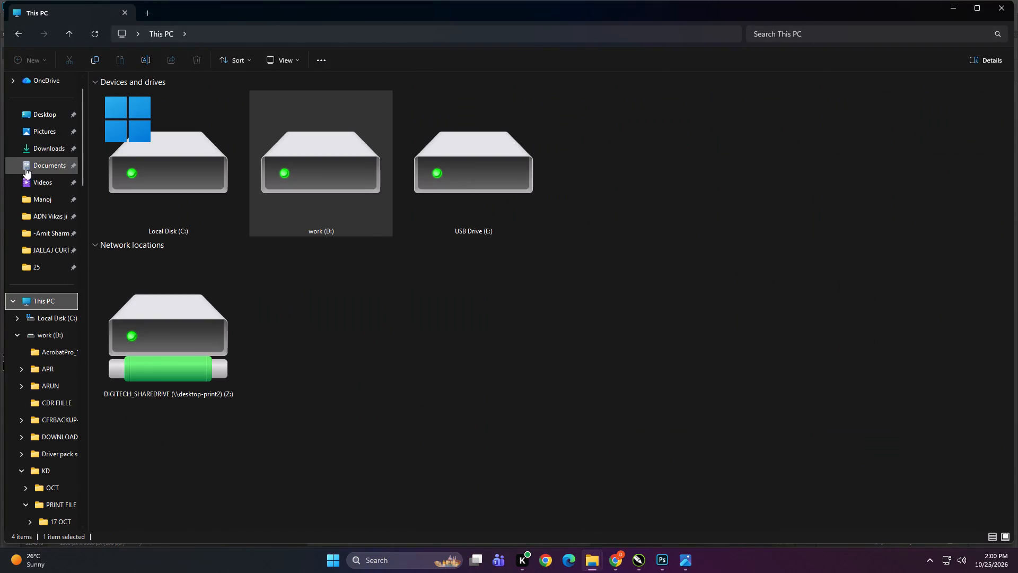
{"action": "triple_click", "coordinate": [31, 151]}
{"action": "scroll", "coordinate": [511, 299], "scroll_direction": "down", "scroll_amount": 5}
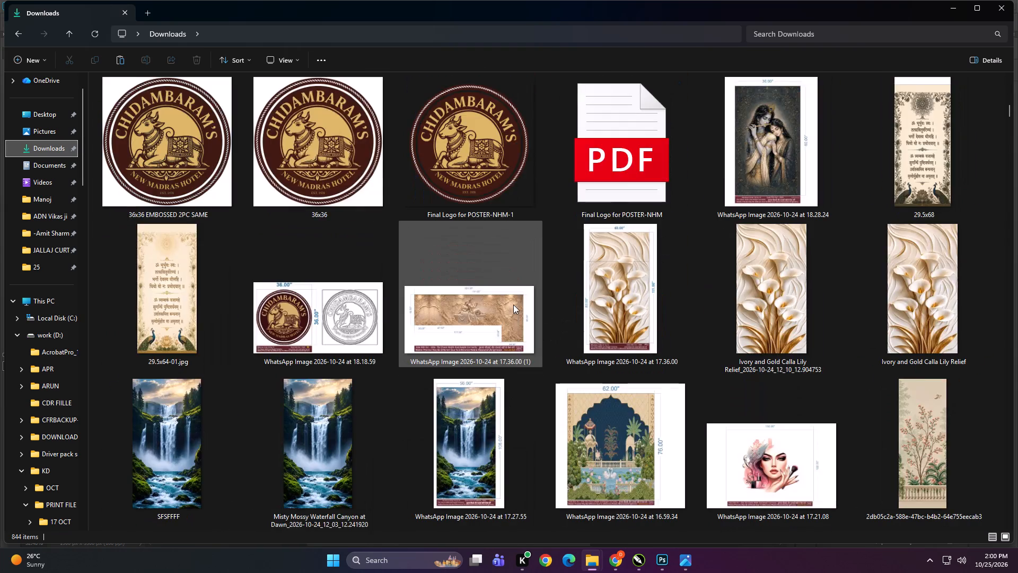
{"action": "scroll", "coordinate": [513, 305], "scroll_direction": "down", "scroll_amount": 4}
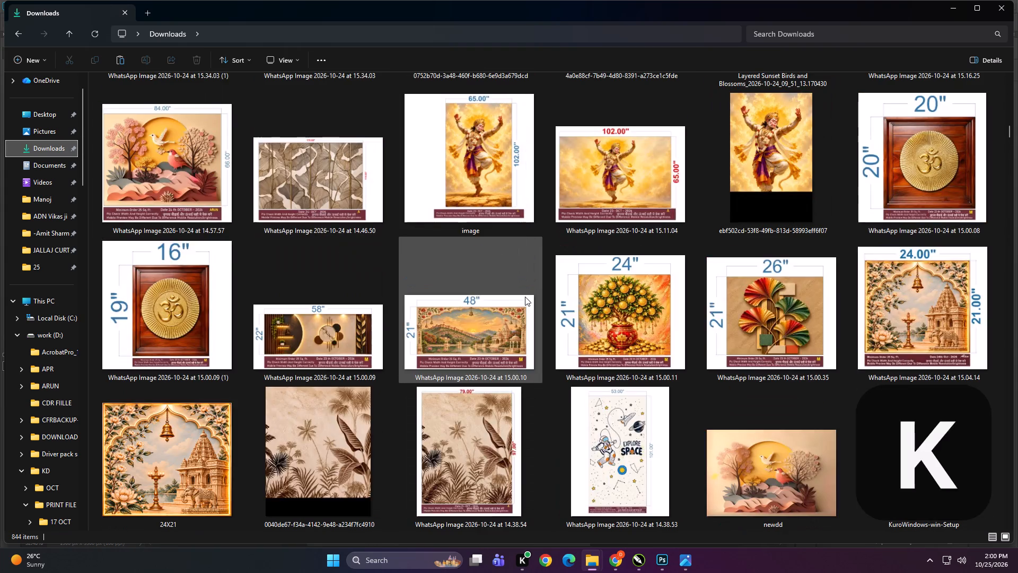
{"action": "scroll", "coordinate": [529, 301], "scroll_direction": "down", "scroll_amount": 3}
{"action": "scroll", "coordinate": [534, 312], "scroll_direction": "up", "scroll_amount": 1}
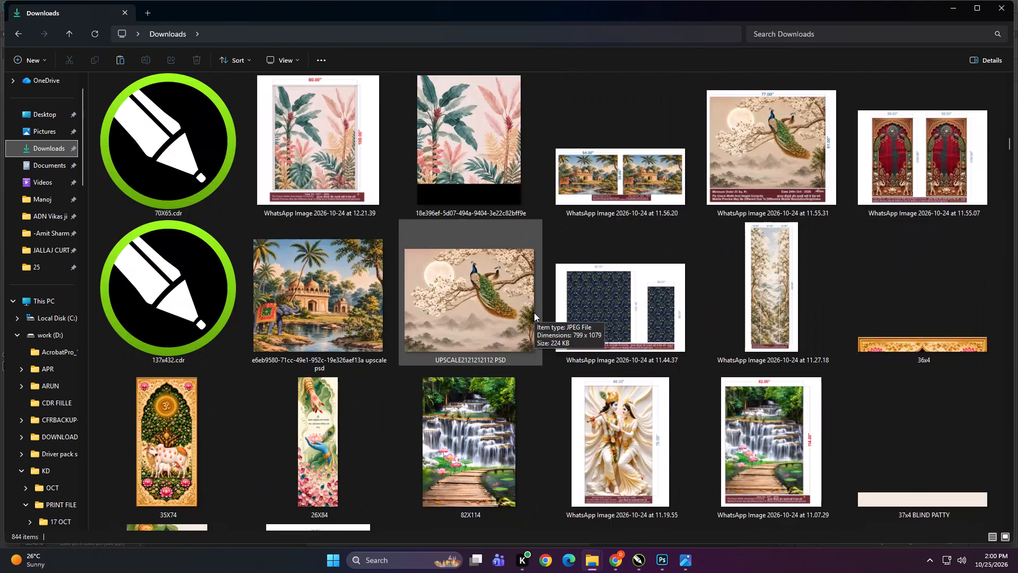
{"action": "scroll", "coordinate": [534, 312], "scroll_direction": "down", "scroll_amount": 4}
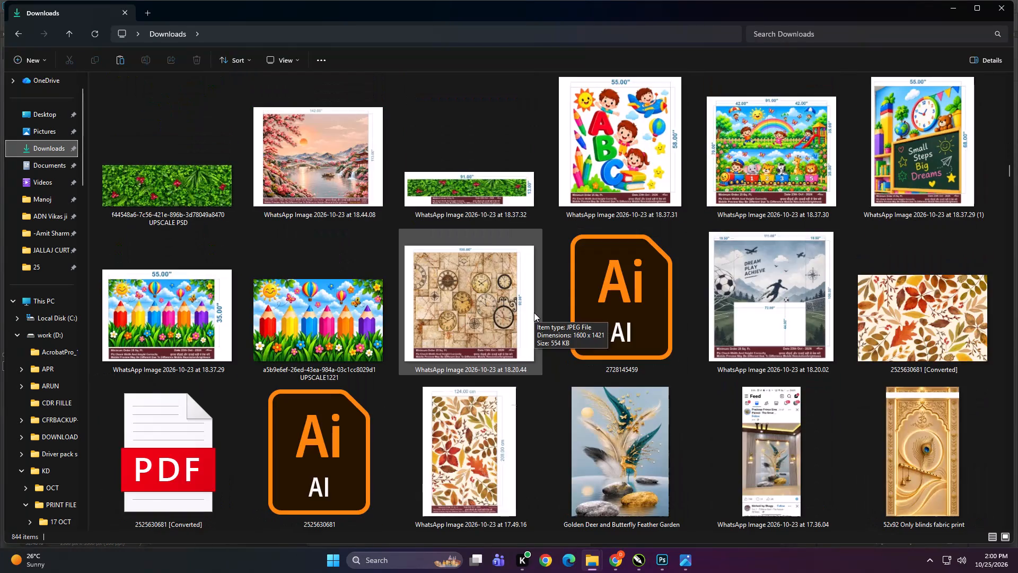
{"action": "scroll", "coordinate": [534, 312], "scroll_direction": "down", "scroll_amount": 4}
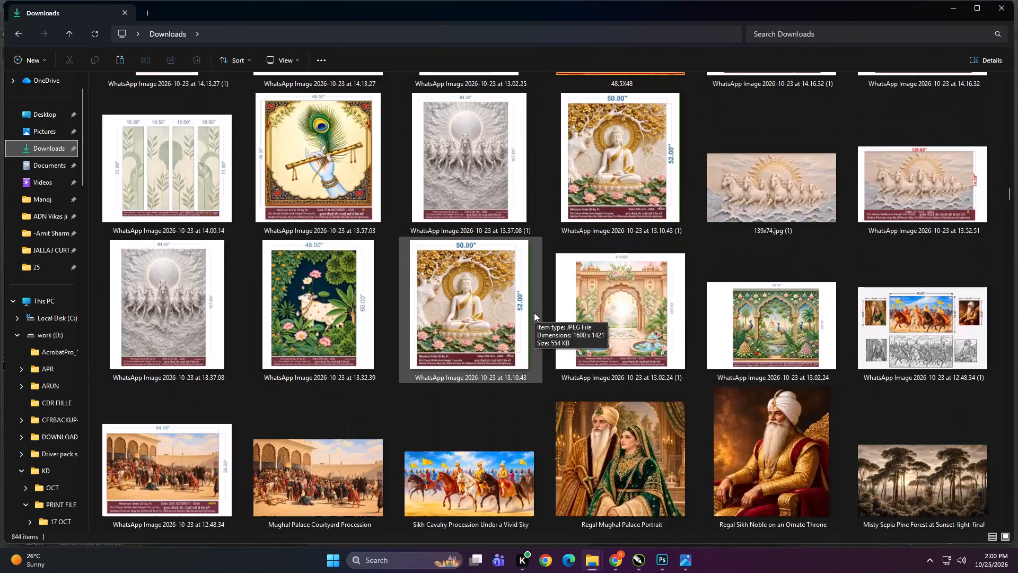
{"action": "scroll", "coordinate": [534, 312], "scroll_direction": "down", "scroll_amount": 4}
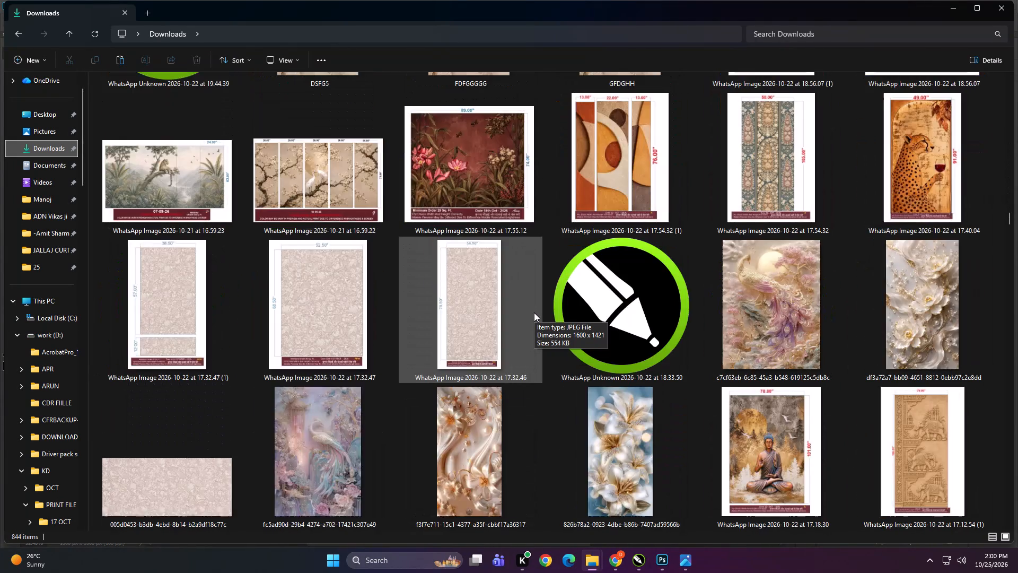
{"action": "scroll", "coordinate": [534, 312], "scroll_direction": "down", "scroll_amount": 5}
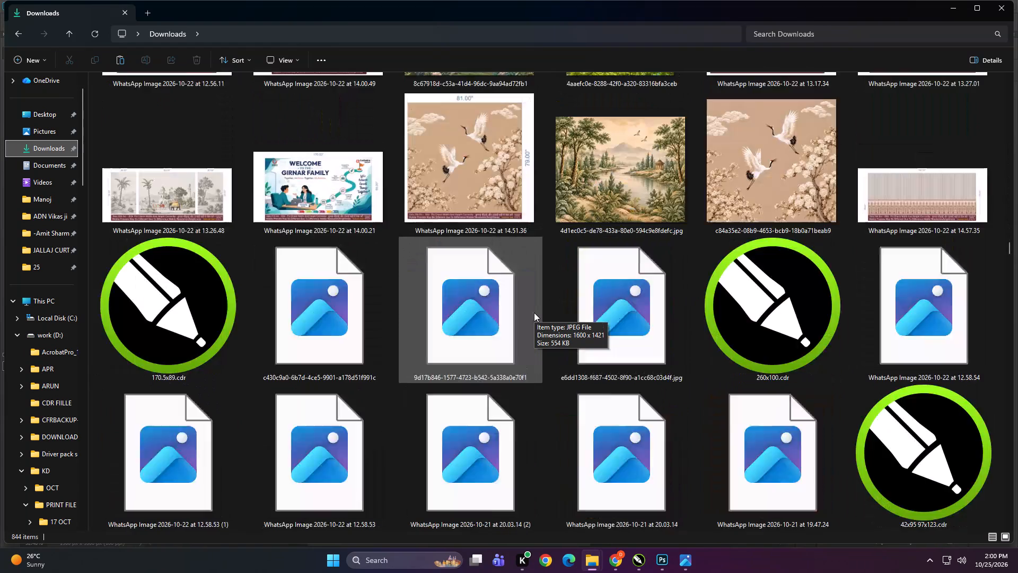
{"action": "scroll", "coordinate": [534, 312], "scroll_direction": "up", "scroll_amount": 1}
{"action": "scroll", "coordinate": [534, 312], "scroll_direction": "down", "scroll_amount": 3}
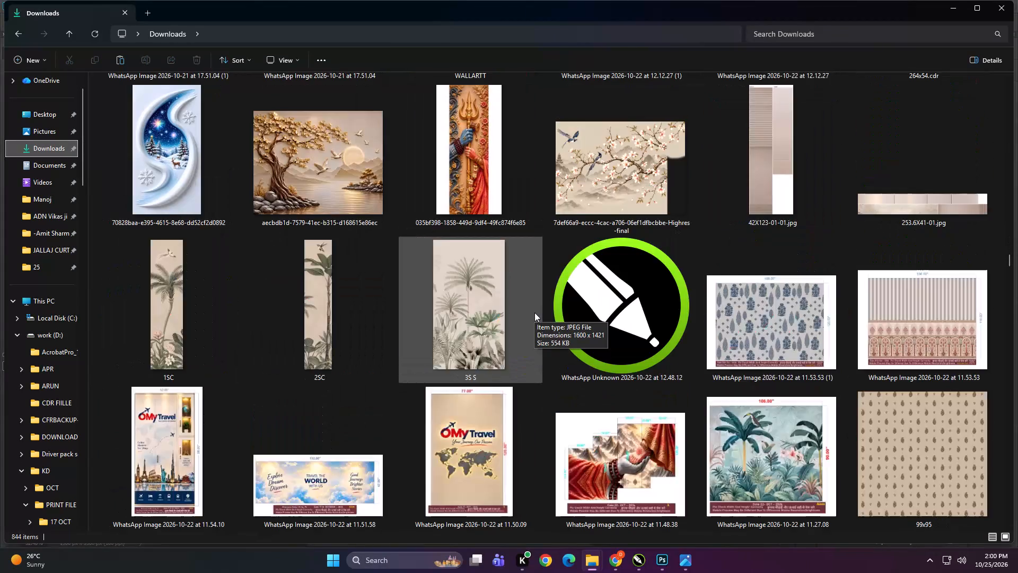
{"action": "scroll", "coordinate": [534, 312], "scroll_direction": "up", "scroll_amount": 1}
{"action": "scroll", "coordinate": [534, 312], "scroll_direction": "down", "scroll_amount": 3}
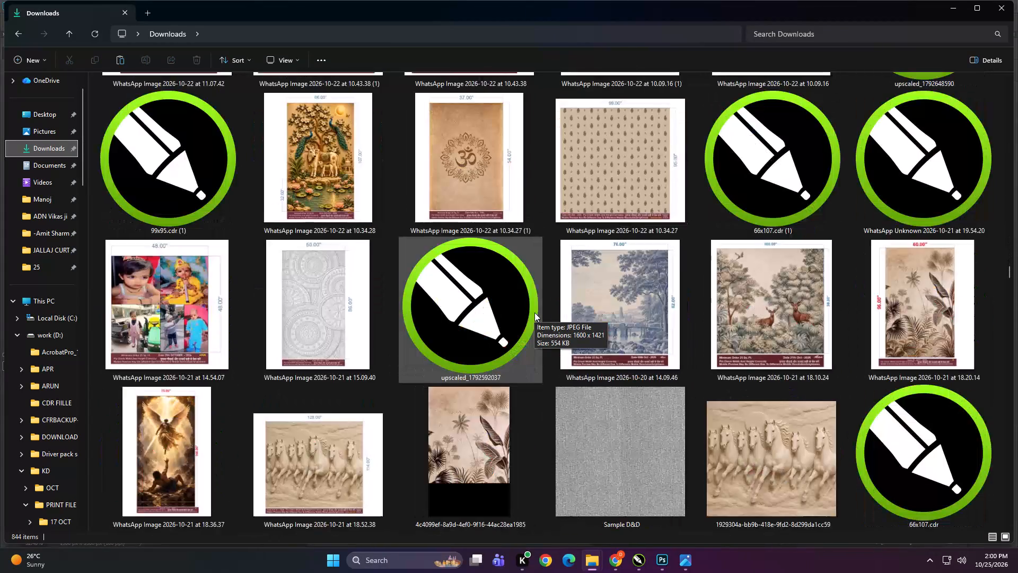
{"action": "scroll", "coordinate": [534, 312], "scroll_direction": "down", "scroll_amount": 8}
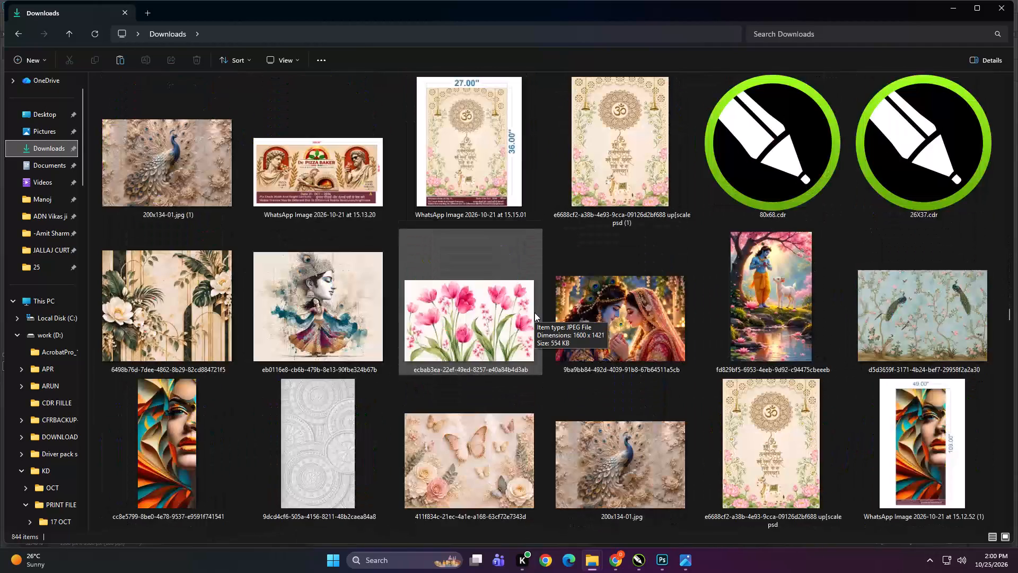
{"action": "scroll", "coordinate": [534, 312], "scroll_direction": "down", "scroll_amount": 5}
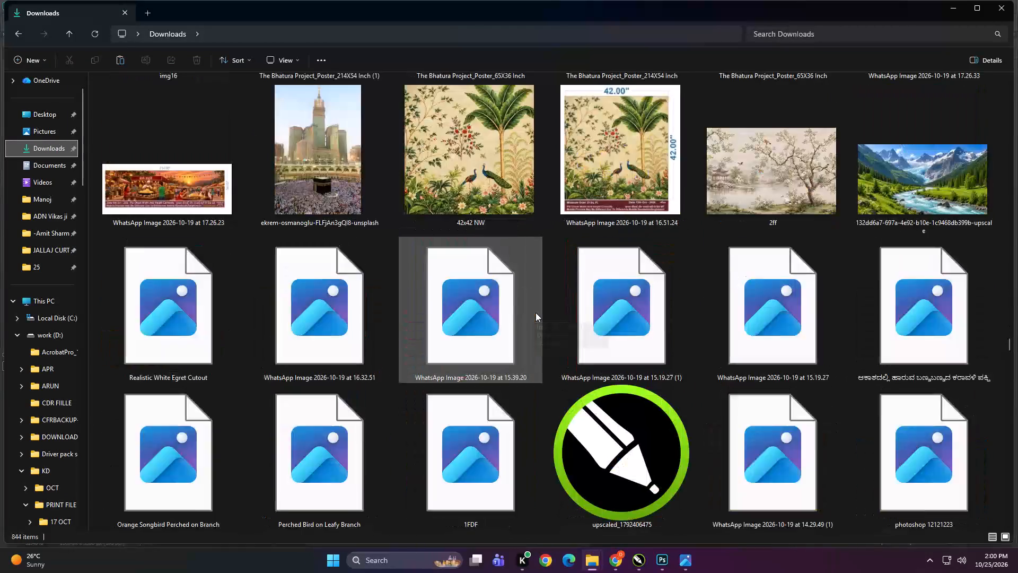
{"action": "scroll", "coordinate": [536, 312], "scroll_direction": "down", "scroll_amount": 10}
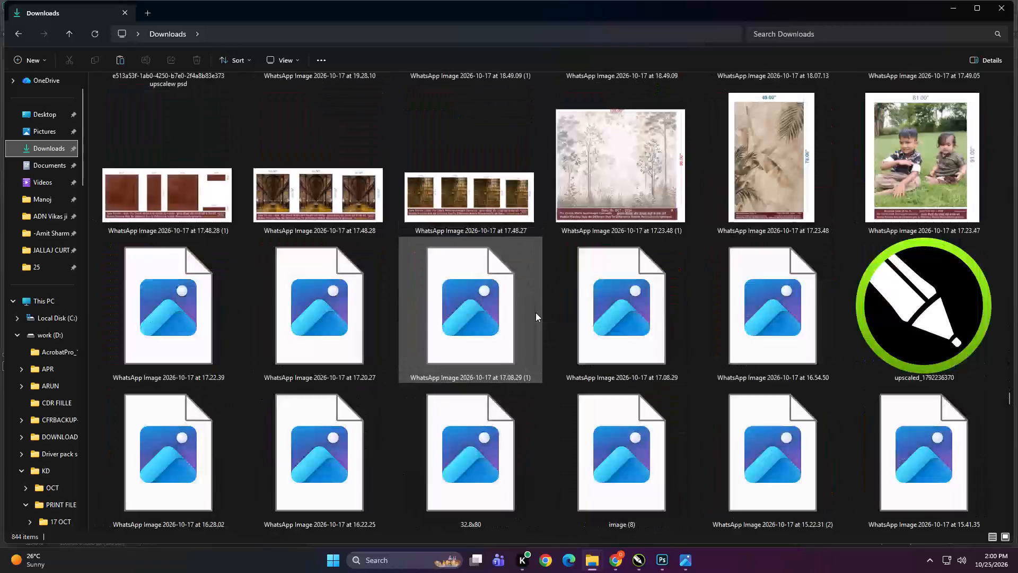
{"action": "scroll", "coordinate": [531, 317], "scroll_direction": "up", "scroll_amount": 3}
{"action": "double_click", "coordinate": [1004, 3]}
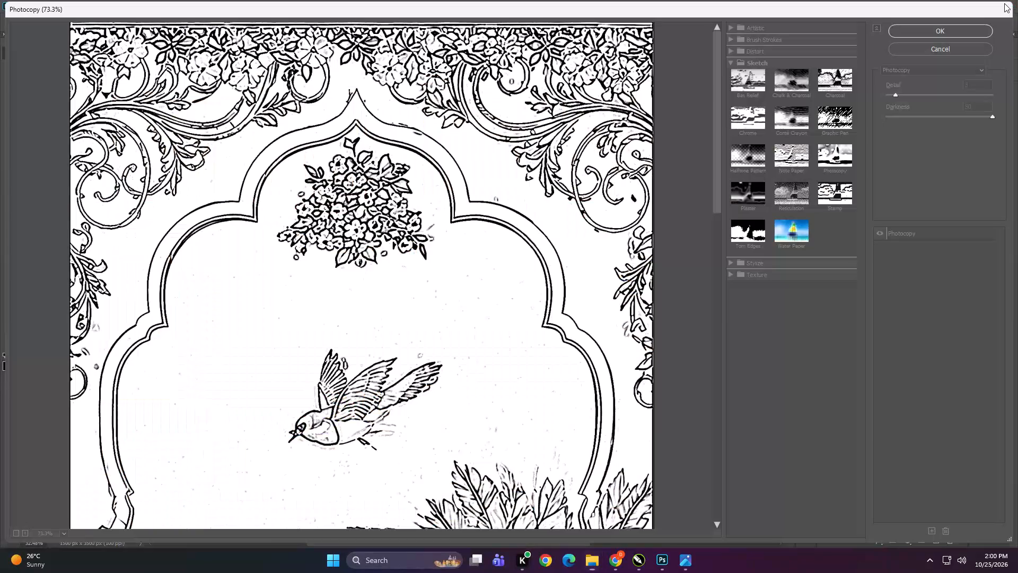
Check the line-art preview up close and apply the Photocopy filter with Detail 3 and Darkness 50.
{"action": "scroll", "coordinate": [437, 369], "scroll_direction": "up", "scroll_amount": 7, "text": "alt"}
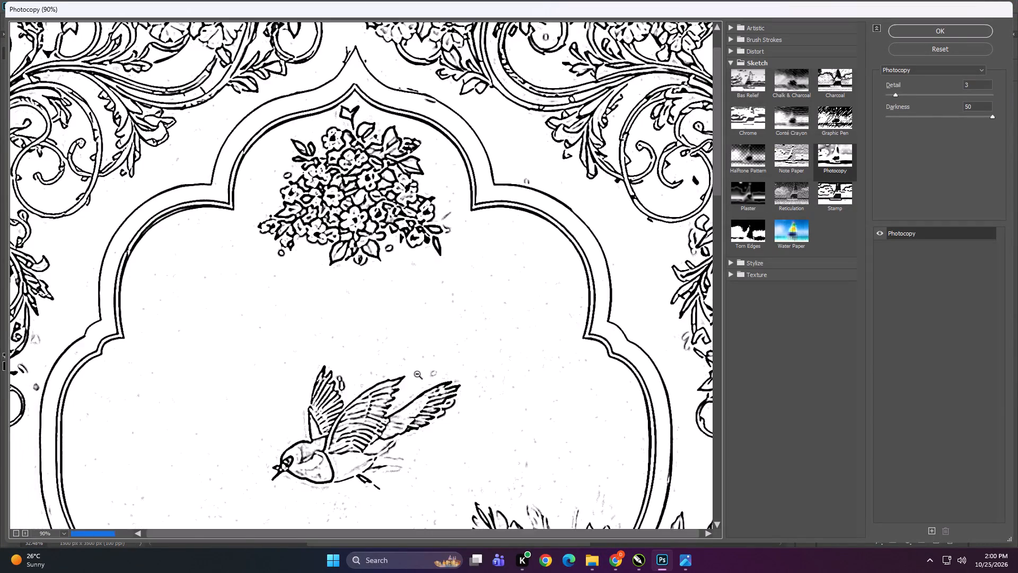
{"action": "scroll", "coordinate": [353, 385], "scroll_direction": "up", "scroll_amount": 15, "text": "alt"}
{"action": "scroll", "coordinate": [326, 401], "scroll_direction": "up", "scroll_amount": 9, "text": "alt"}
{"action": "scroll", "coordinate": [316, 167], "scroll_direction": "up", "scroll_amount": 2, "text": "alt"}
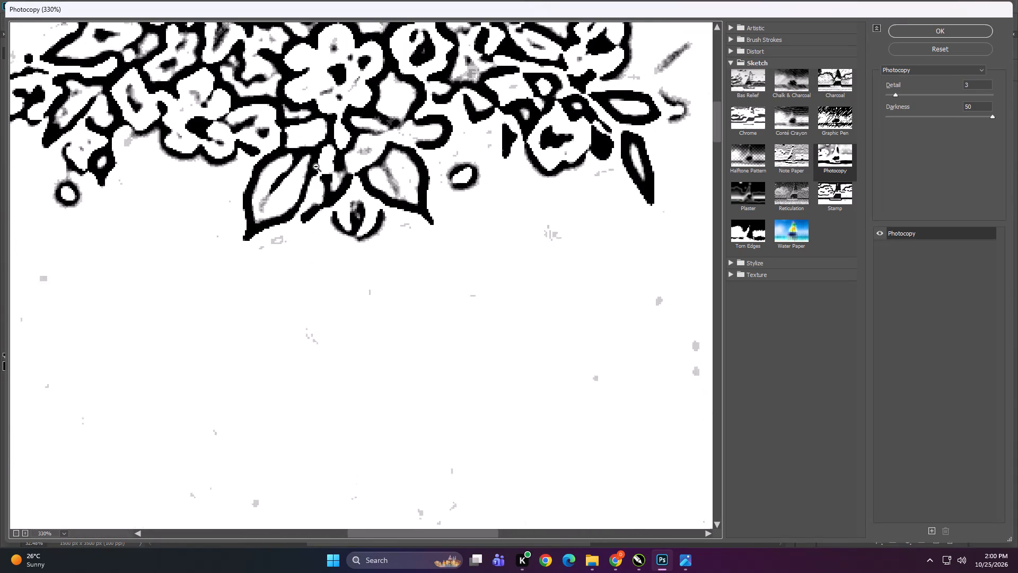
{"action": "scroll", "coordinate": [316, 167], "scroll_direction": "up", "scroll_amount": 7, "text": "alt"}
{"action": "left_click", "coordinate": [917, 36]}
Select a black outline in the fan above the camel with the Magic Wand and extend the selection to similar pixels.
{"action": "scroll", "coordinate": [453, 240], "scroll_direction": "up", "scroll_amount": 3, "text": "alt"}
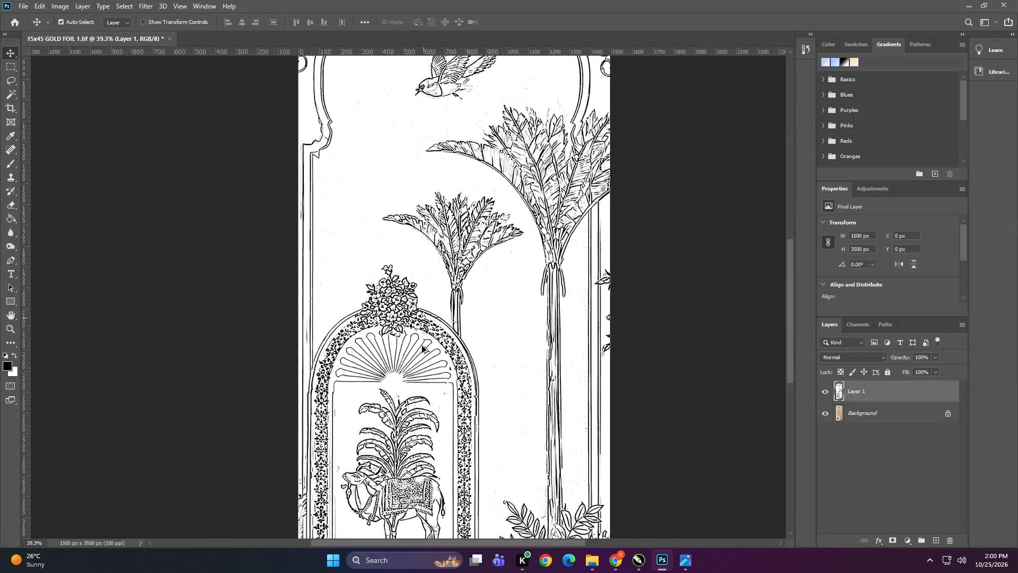
{"action": "scroll", "coordinate": [422, 346], "scroll_direction": "up", "scroll_amount": 12, "text": "alt"}
{"action": "scroll", "coordinate": [421, 360], "scroll_direction": "up", "scroll_amount": 19, "text": "alt"}
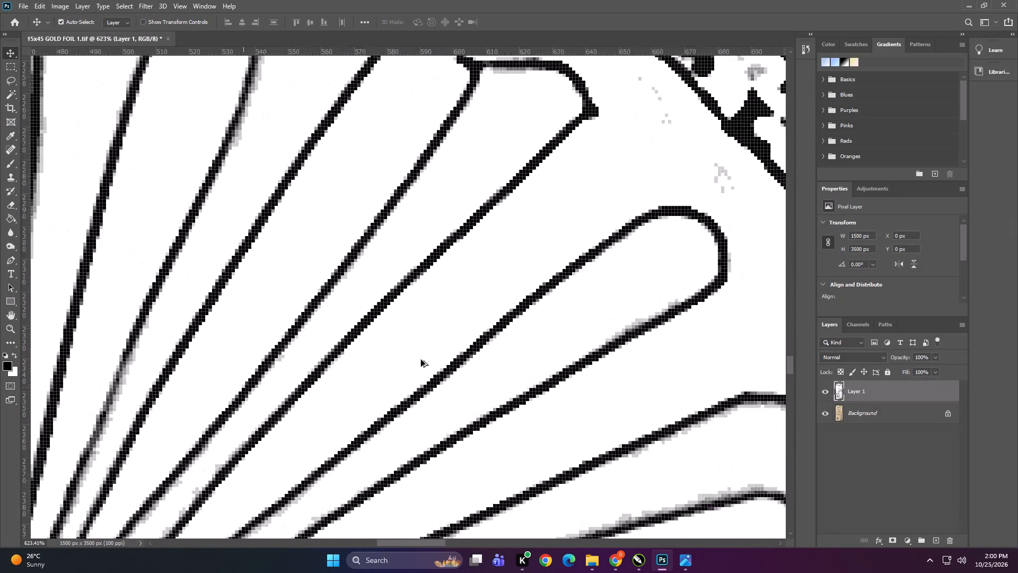
{"action": "scroll", "coordinate": [421, 360], "scroll_direction": "up", "scroll_amount": 5, "text": "alt"}
{"action": "key", "text": "w"}
{"action": "double_click", "coordinate": [461, 402], "text": "shift"}
{"action": "right_click", "coordinate": [461, 402]}
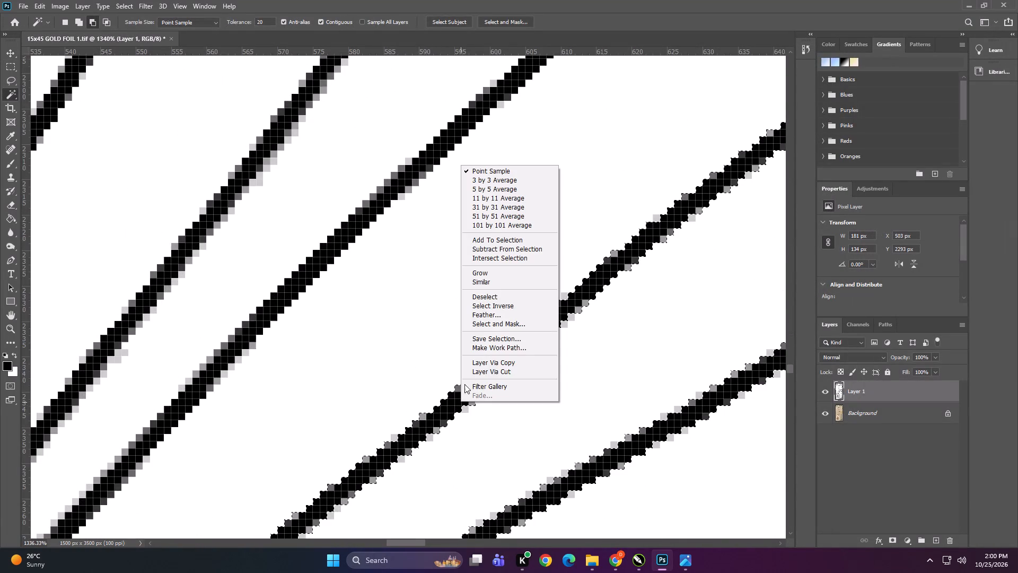
{"action": "left_click", "coordinate": [489, 277]}
Make the Background layer active and create a new spot channel from the outline selection.
{"action": "scroll", "coordinate": [447, 326], "scroll_direction": "down", "scroll_amount": 7, "text": "alt"}
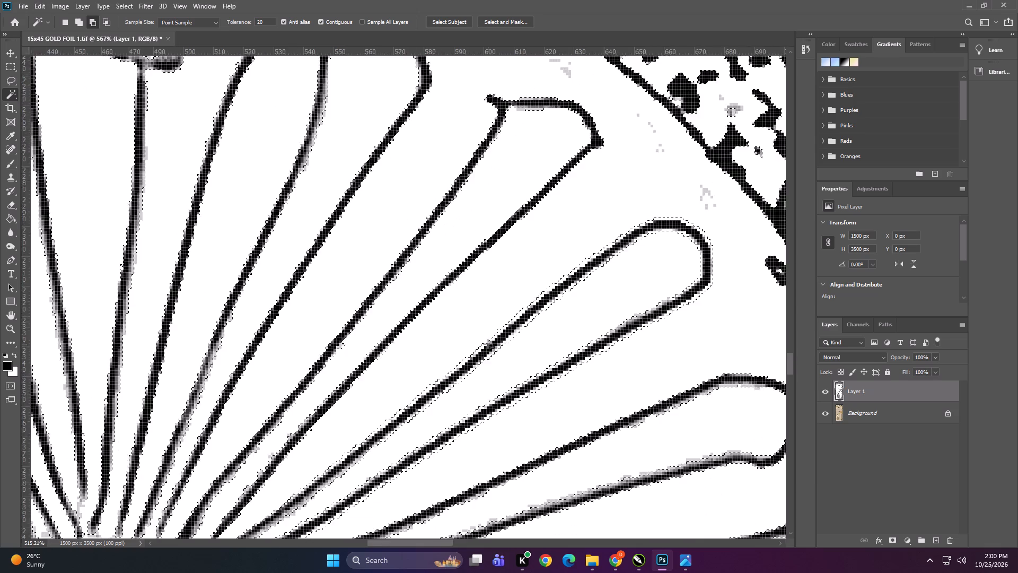
{"action": "scroll", "coordinate": [488, 344], "scroll_direction": "down", "scroll_amount": 9, "text": "alt"}
{"action": "scroll", "coordinate": [487, 332], "scroll_direction": "up", "scroll_amount": 1, "text": "alt"}
{"action": "scroll", "coordinate": [513, 258], "scroll_direction": "down", "scroll_amount": 18, "text": "alt"}
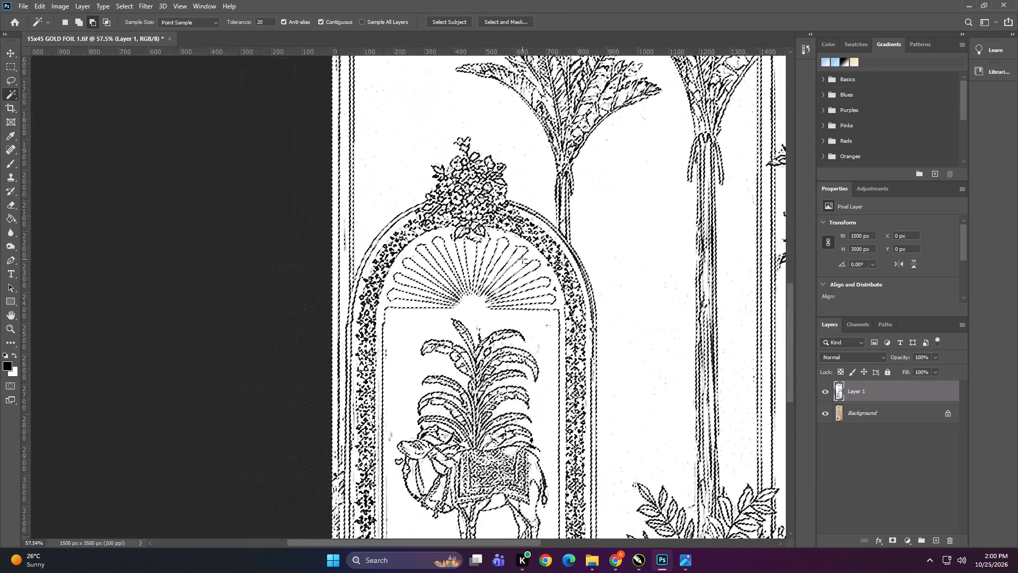
{"action": "scroll", "coordinate": [522, 259], "scroll_direction": "down", "scroll_amount": 5, "text": "alt"}
{"action": "left_click", "coordinate": [890, 413]}
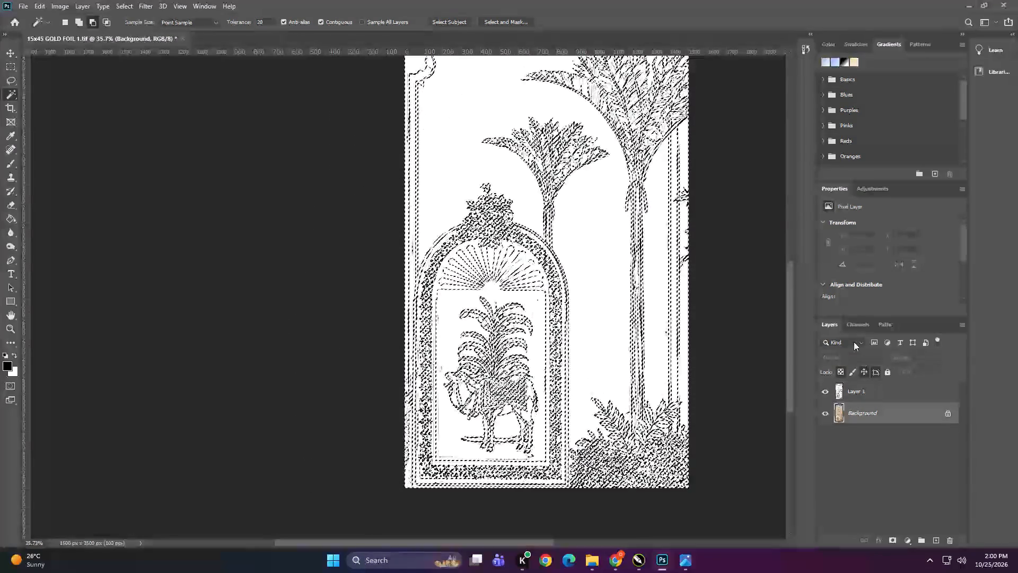
{"action": "left_click", "coordinate": [853, 326]}
{"action": "left_click", "coordinate": [966, 327]}
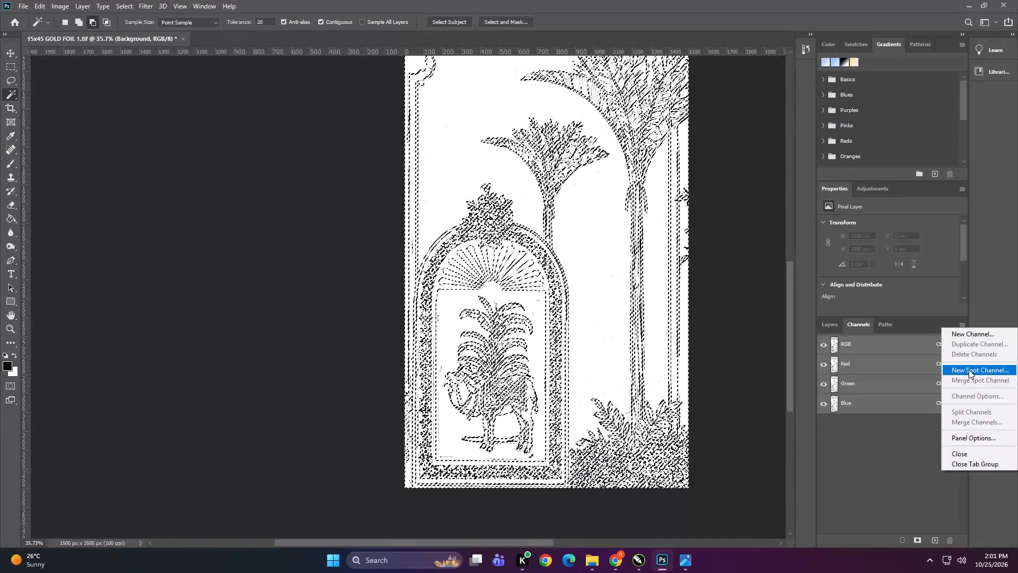
{"action": "left_click", "coordinate": [969, 371]}
{"action": "left_click", "coordinate": [595, 166]}
Duplicate the Spot 1 channel as "Spot 2" in the same document and make the copy visible.
{"action": "right_click", "coordinate": [863, 427]}
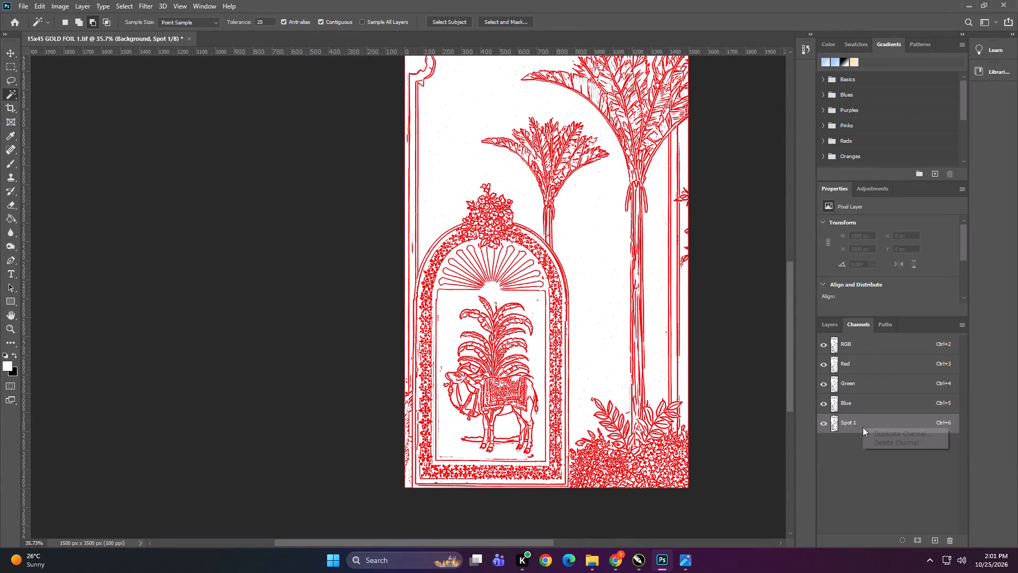
{"action": "left_click", "coordinate": [875, 435]}
{"action": "key", "text": "Right"}
{"action": "key", "text": "BackSpace"}
{"action": "key", "text": "BackSpace"}
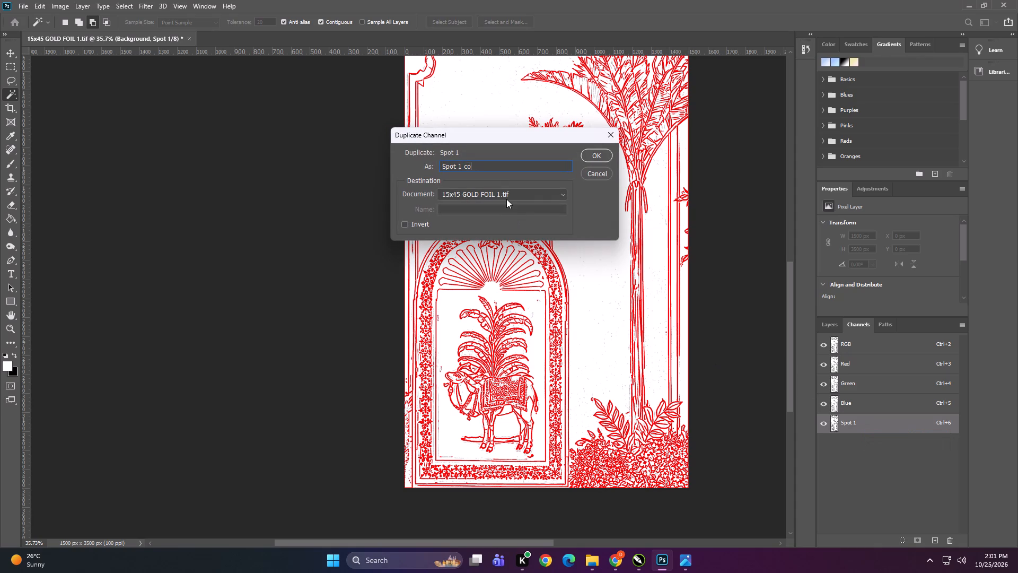
{"action": "key", "text": "BackSpace"}
{"action": "key", "text": "BackSpace"}
{"action": "key", "text": "BackSpace"}
{"action": "key", "text": "BackSpace"}
{"action": "key", "text": "2"}
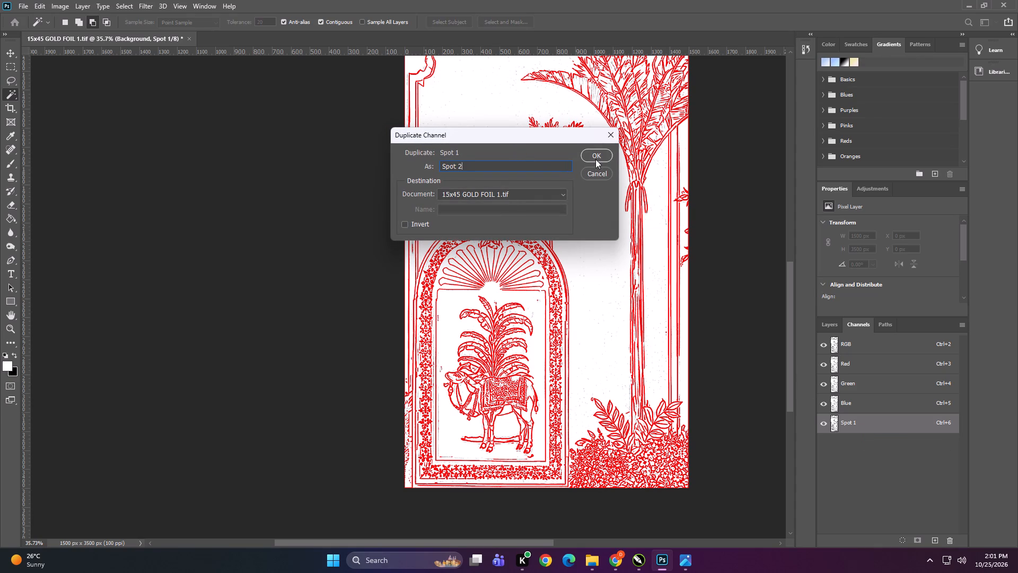
{"action": "left_click", "coordinate": [599, 158]}
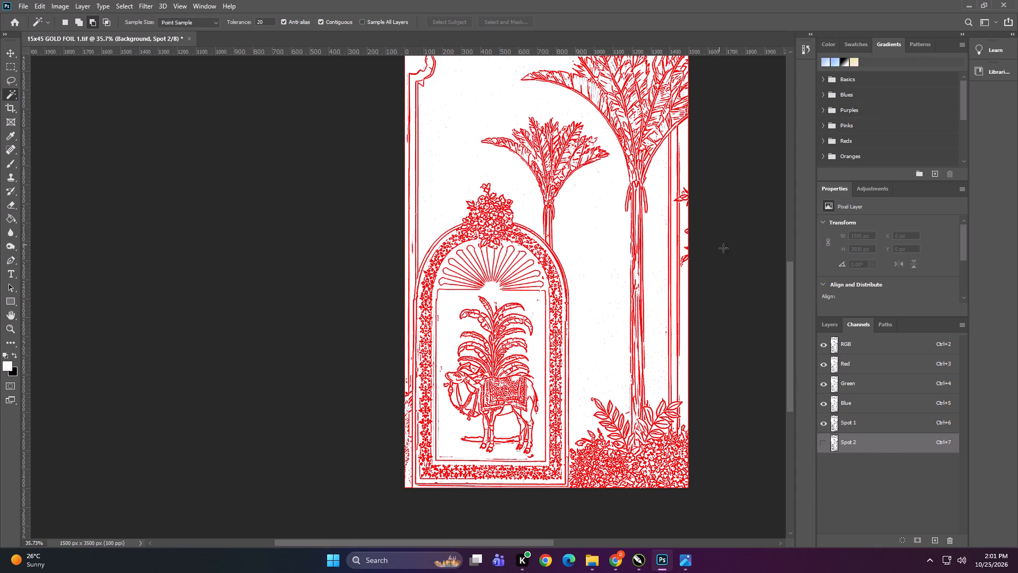
{"action": "left_click", "coordinate": [822, 444]}
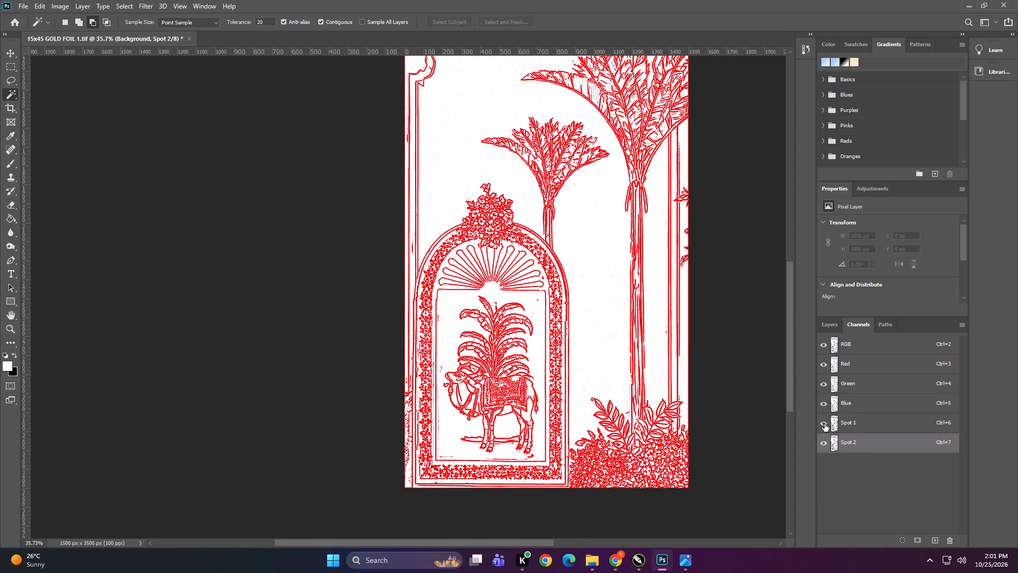
Delete the black-and-white line-art layer, Layer 1.
{"action": "left_click", "coordinate": [828, 318]}
{"action": "double_click", "coordinate": [828, 323]}
{"action": "left_click", "coordinate": [839, 341]}
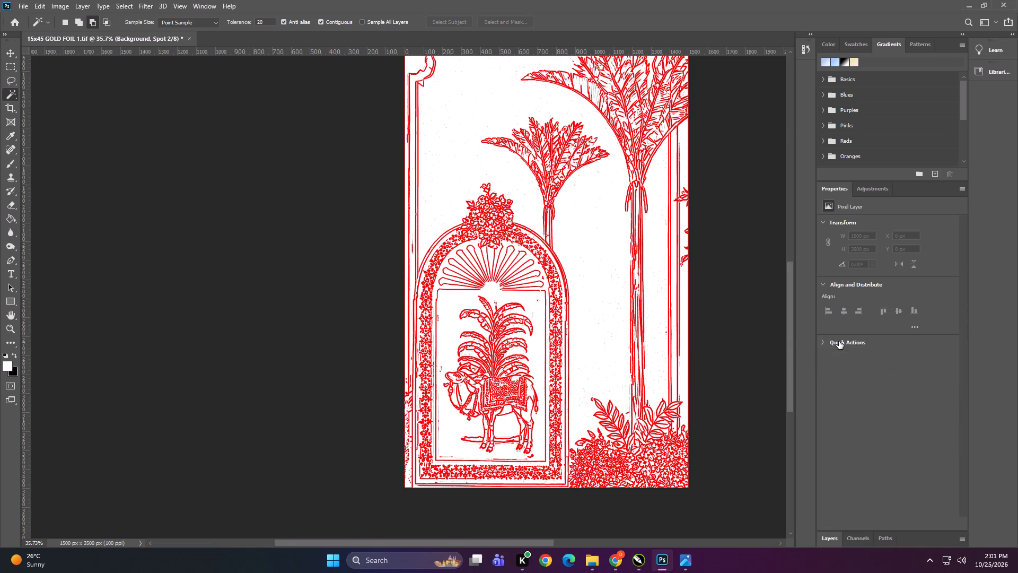
{"action": "triple_click", "coordinate": [864, 542]}
{"action": "left_click", "coordinate": [835, 331]}
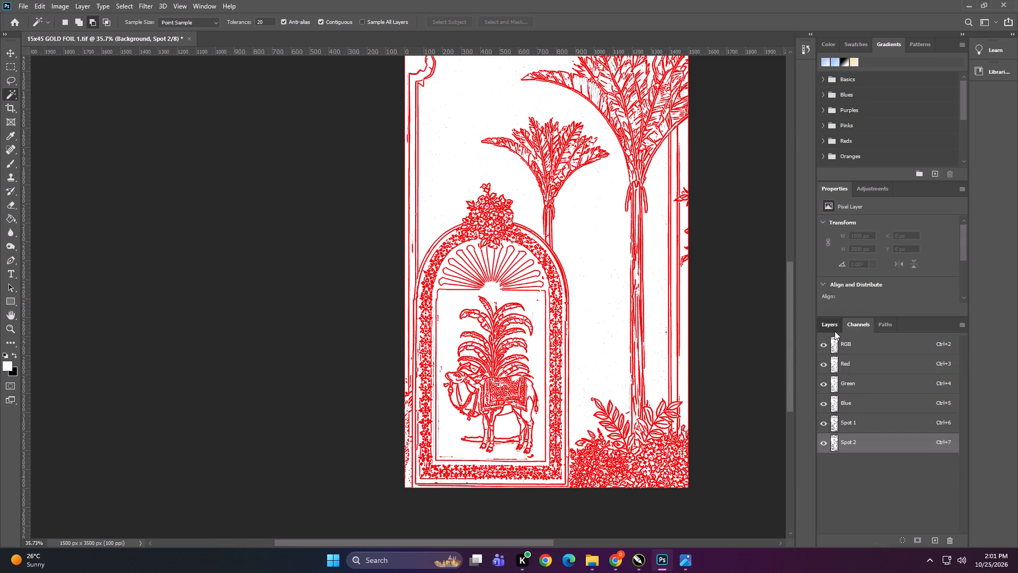
{"action": "left_click", "coordinate": [873, 398]}
{"action": "key", "text": "Delete"}
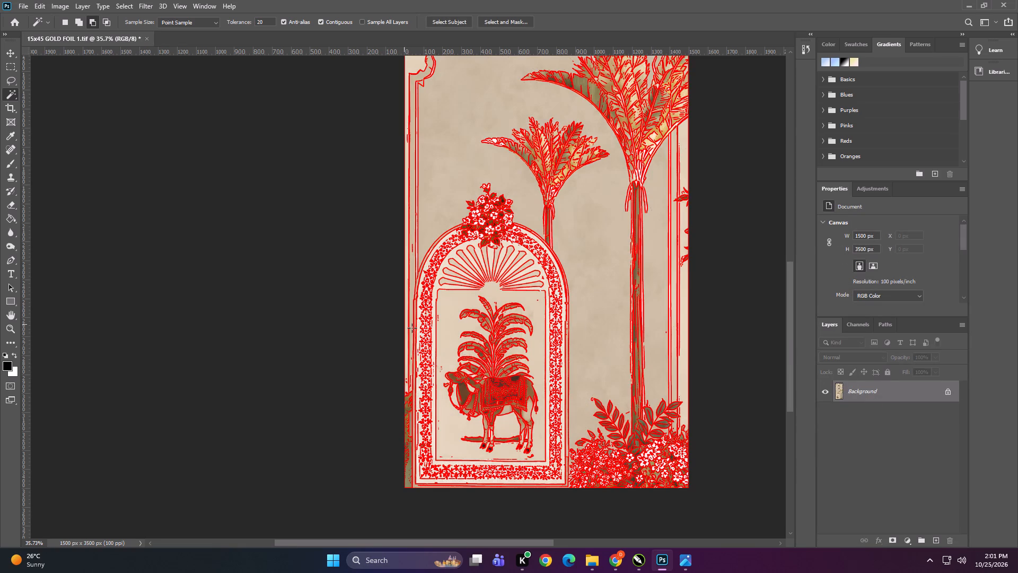
Save the document on the computer as a TIFF with spot colors, replacing "15x45 GOLD FOIL 1" in folder 25.
{"action": "key", "text": "ctrl+shift+s"}
{"action": "left_click", "coordinate": [551, 370]}
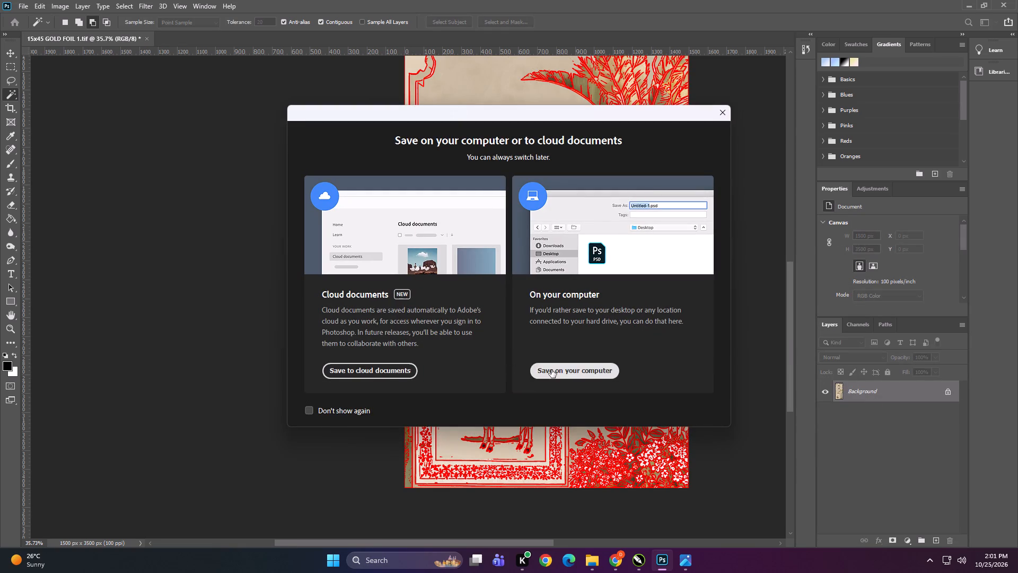
{"action": "double_click", "coordinate": [357, 205]}
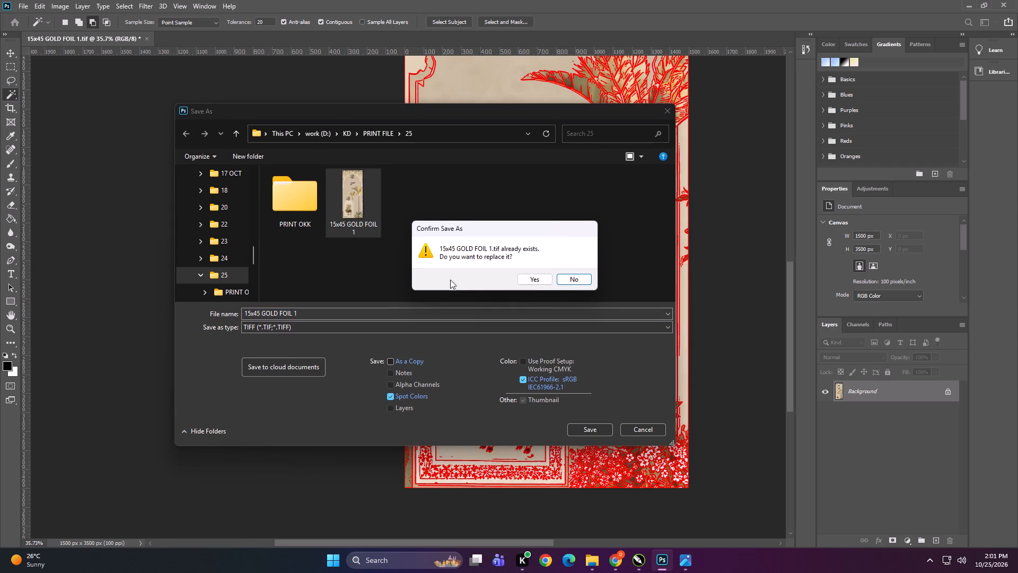
{"action": "double_click", "coordinate": [519, 281]}
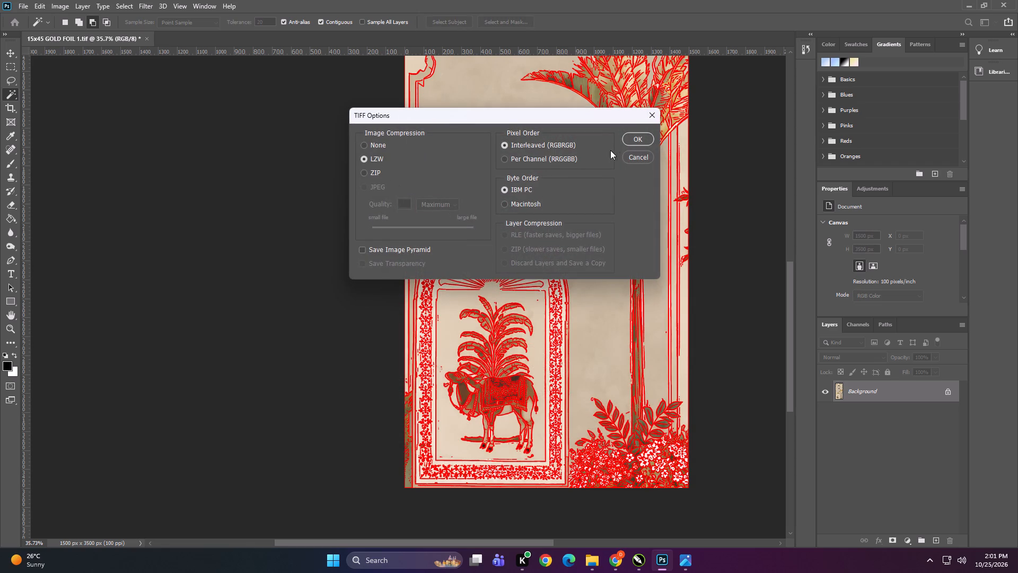
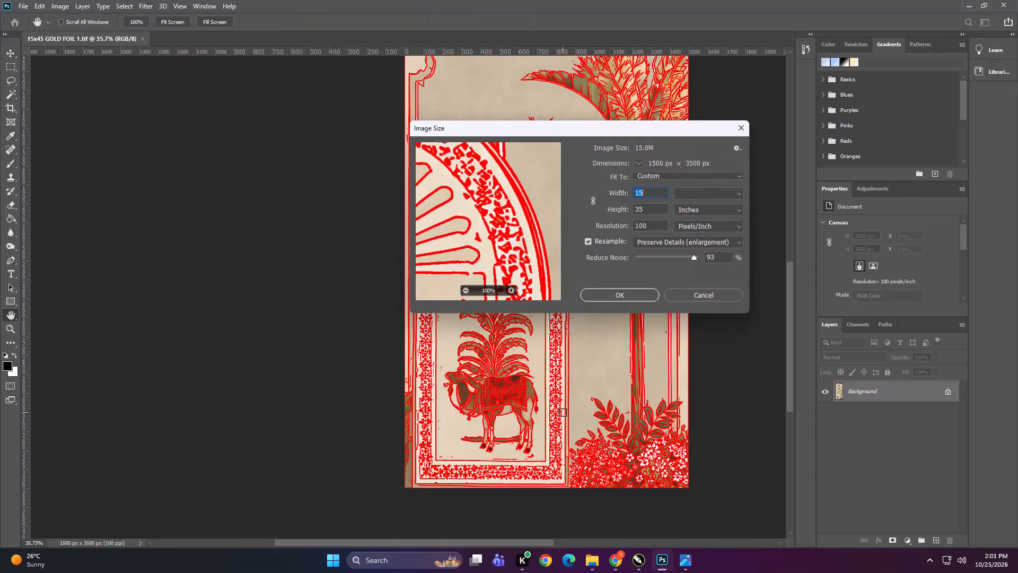
Resize the image to a height of 45 inches.
{"action": "key", "text": "Tab"}
{"action": "type", "text": "45"}
{"action": "key", "text": "Tab"}
{"action": "key", "text": "Return"}
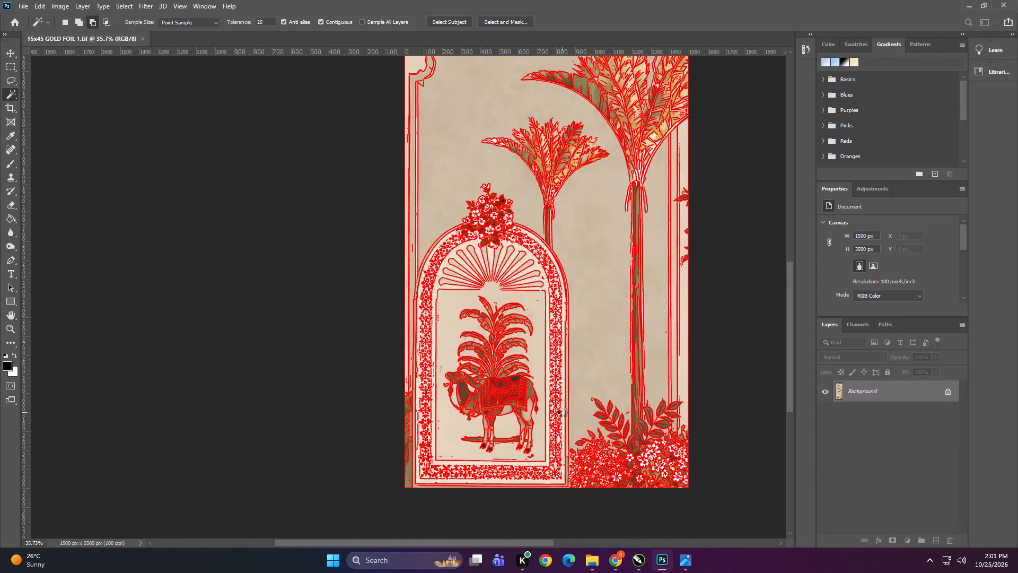
{"action": "scroll", "coordinate": [454, 283], "scroll_direction": "down", "scroll_amount": 7, "text": "alt"}
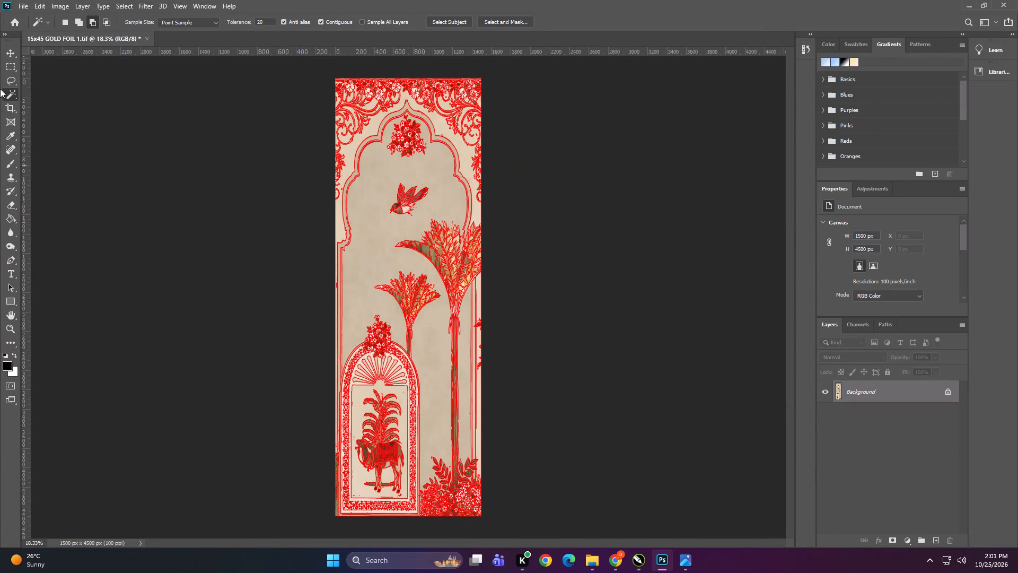
Delete the Spot 1 and Spot 2 channels.
{"action": "left_click", "coordinate": [8, 51]}
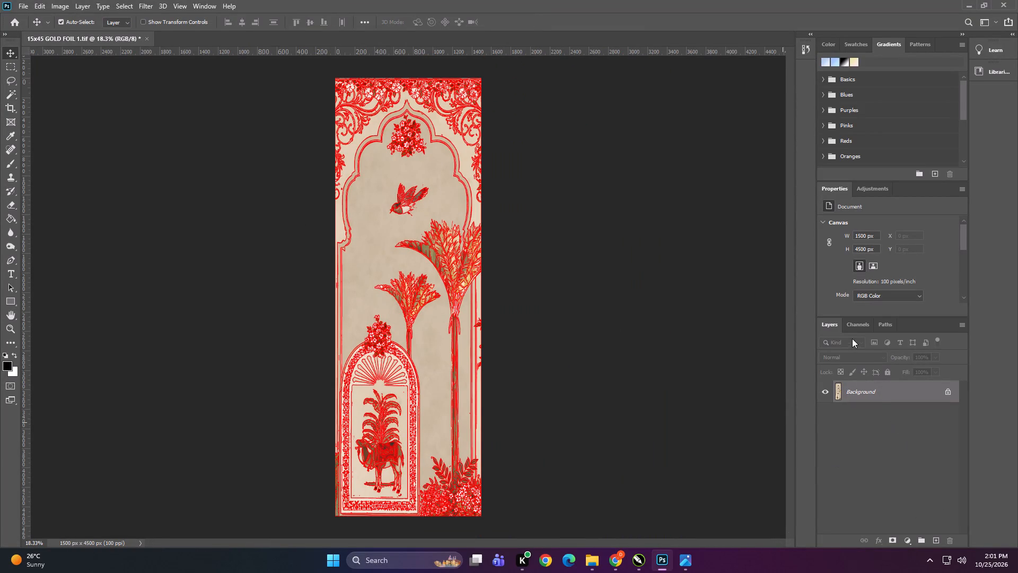
{"action": "left_click", "coordinate": [855, 326]}
{"action": "triple_click", "coordinate": [873, 428]}
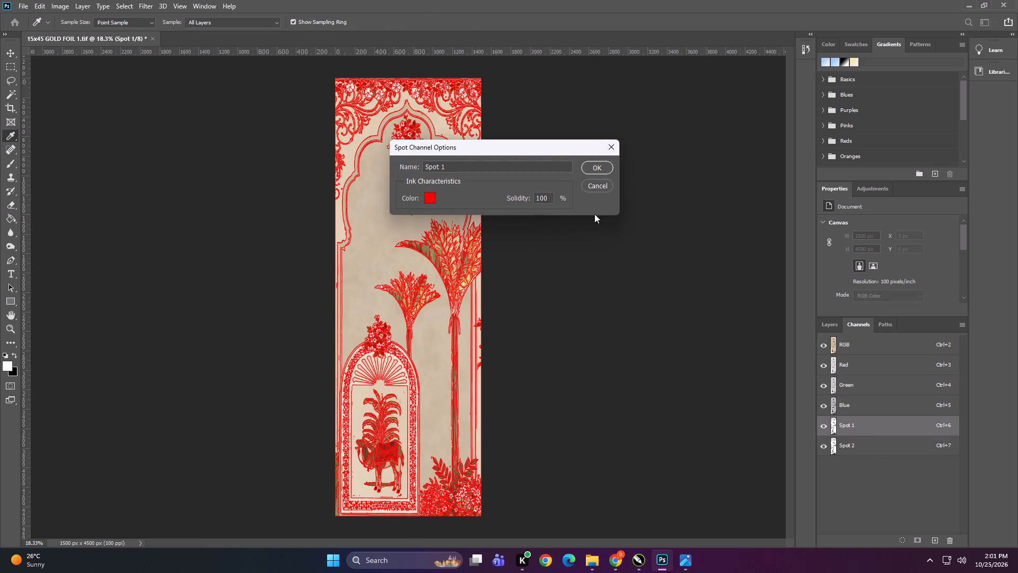
{"action": "left_click", "coordinate": [600, 184]}
{"action": "left_click_drag", "start_coordinate": [855, 423], "coordinate": [863, 430]}
{"action": "left_click_drag", "start_coordinate": [867, 435], "coordinate": [954, 543]}
{"action": "left_click_drag", "start_coordinate": [855, 426], "coordinate": [954, 546]}
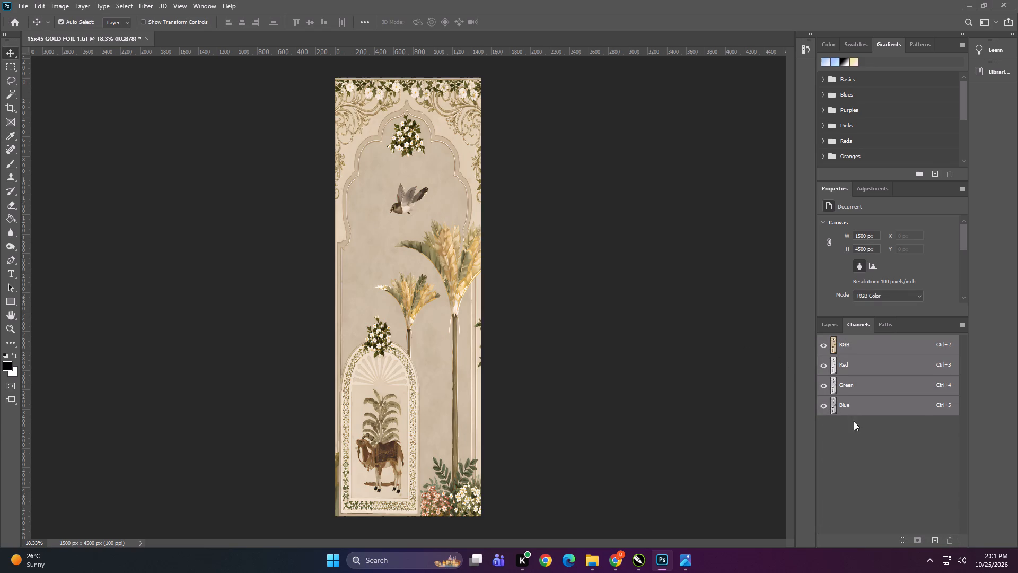
Unlock the Background layer and flip the artwork horizontally.
{"action": "left_click", "coordinate": [823, 329]}
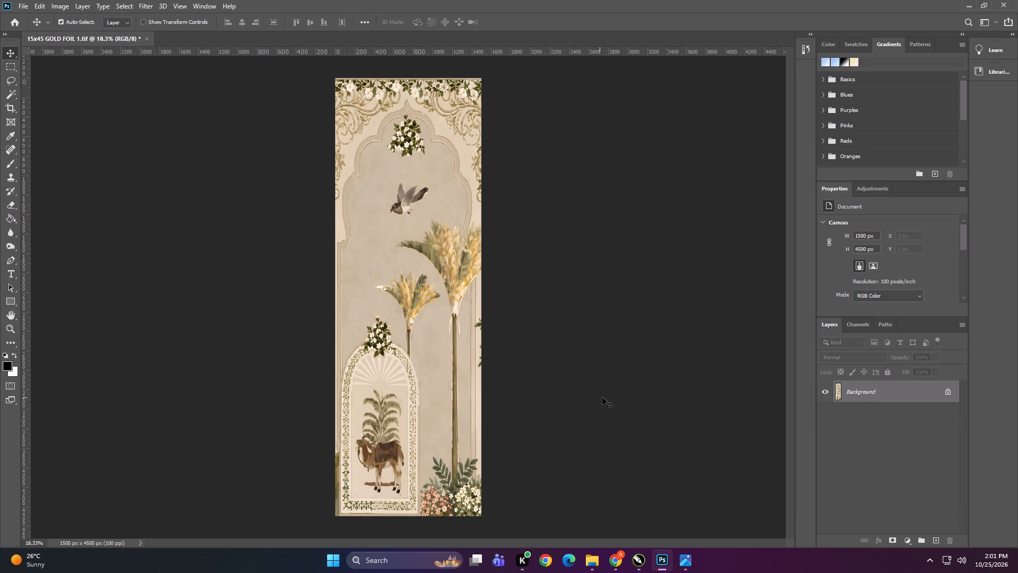
{"action": "key", "text": "ctrl+t"}
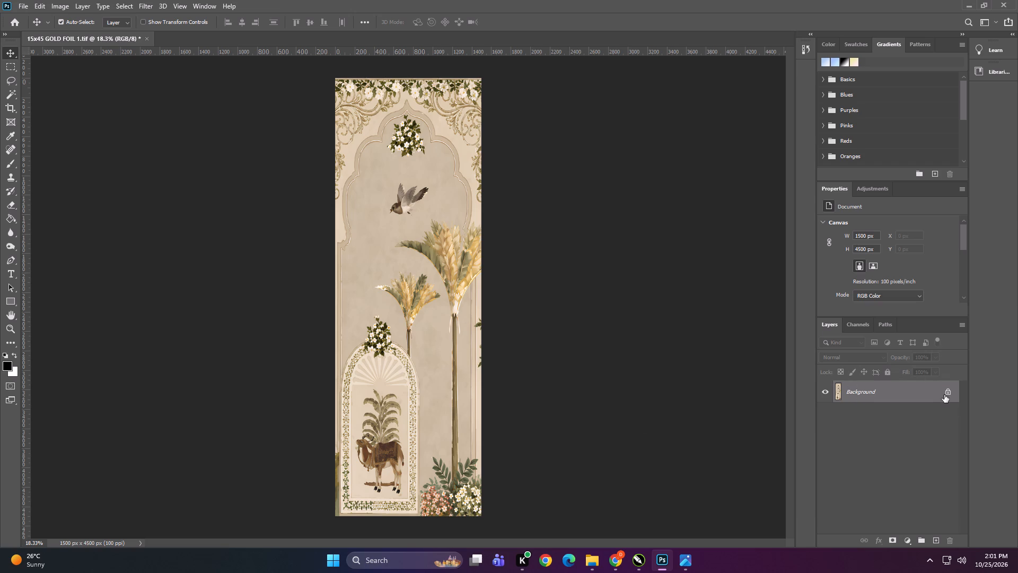
{"action": "left_click", "coordinate": [946, 394]}
{"action": "key", "text": "ctrl+t"}
{"action": "right_click", "coordinate": [418, 226]}
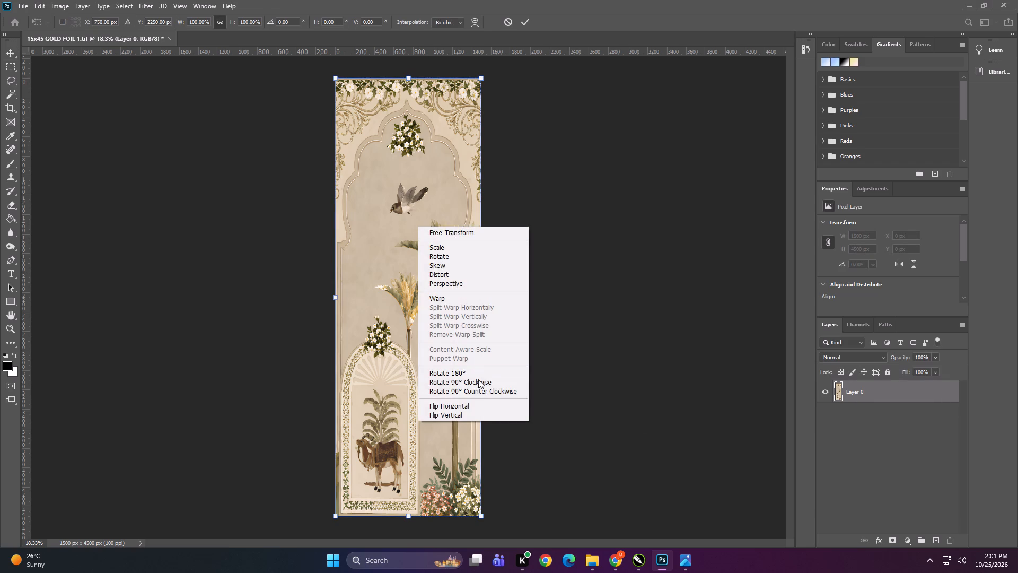
{"action": "left_click", "coordinate": [472, 404]}
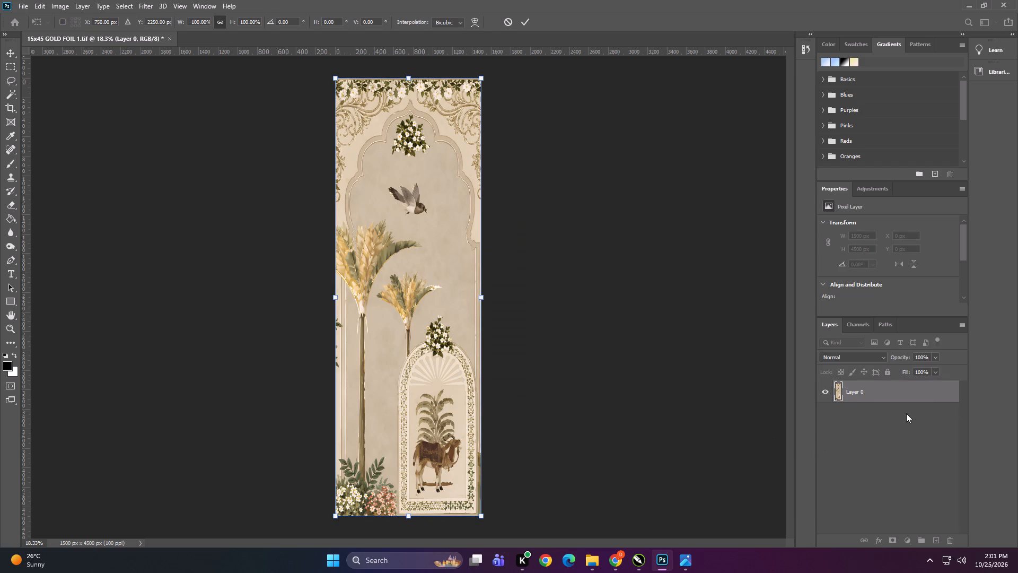
{"action": "double_click", "coordinate": [902, 421]}
Duplicate the flipped artwork layer, Layer 0.
{"action": "key", "text": "ctrl+j"}
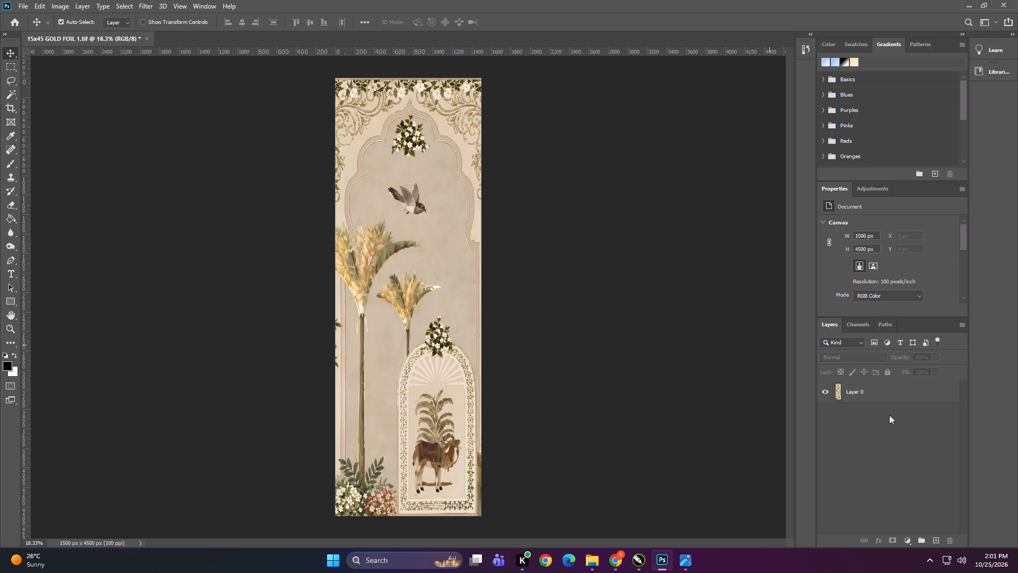
{"action": "left_click", "coordinate": [875, 395]}
{"action": "key", "text": "ctrl+j"}
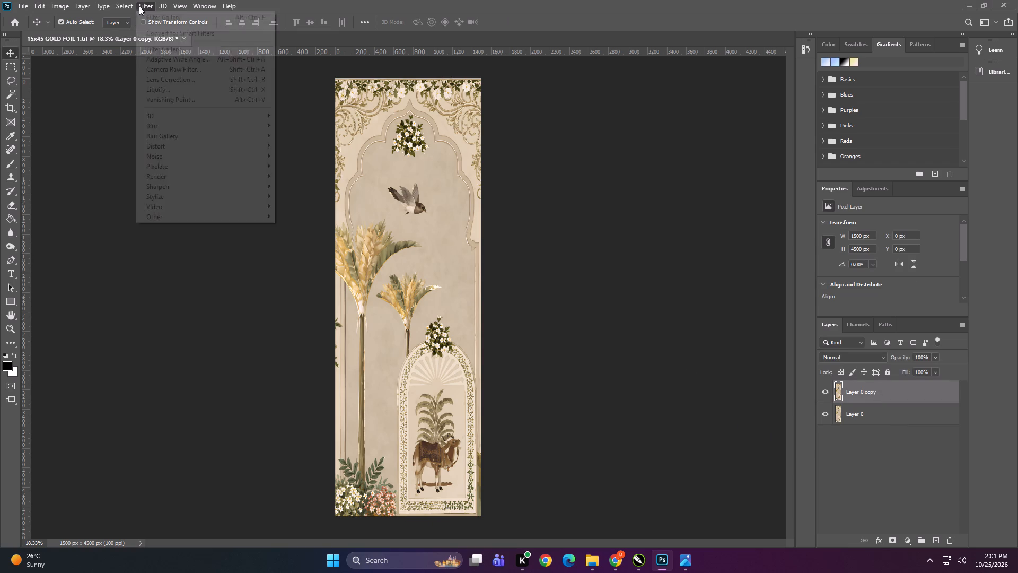
Apply the Photocopy filter to Layer 0 copy with Detail 3 and Darkness 50.
{"action": "left_click", "coordinate": [139, 6]}
{"action": "left_click", "coordinate": [159, 50]}
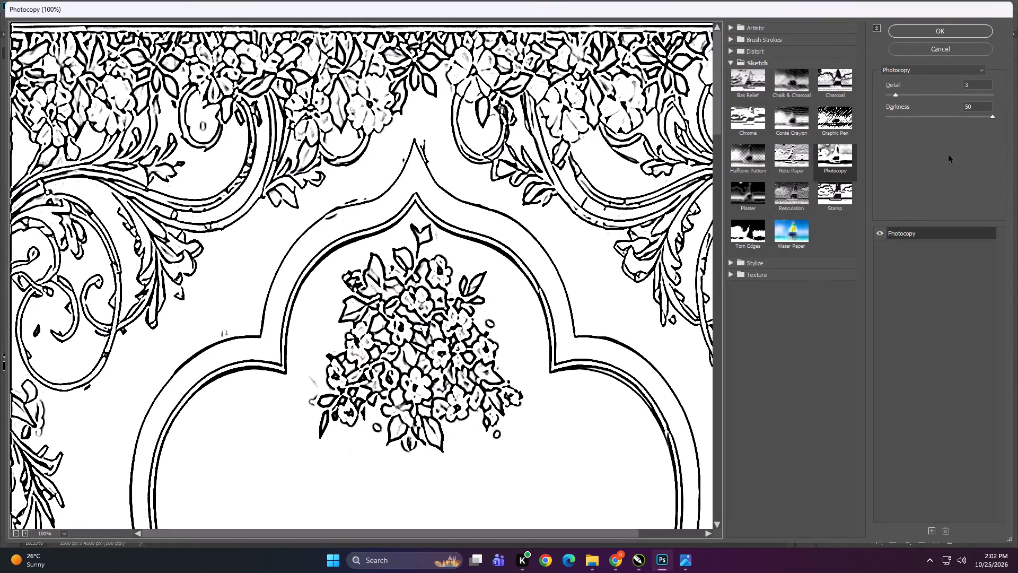
{"action": "left_click", "coordinate": [927, 33]}
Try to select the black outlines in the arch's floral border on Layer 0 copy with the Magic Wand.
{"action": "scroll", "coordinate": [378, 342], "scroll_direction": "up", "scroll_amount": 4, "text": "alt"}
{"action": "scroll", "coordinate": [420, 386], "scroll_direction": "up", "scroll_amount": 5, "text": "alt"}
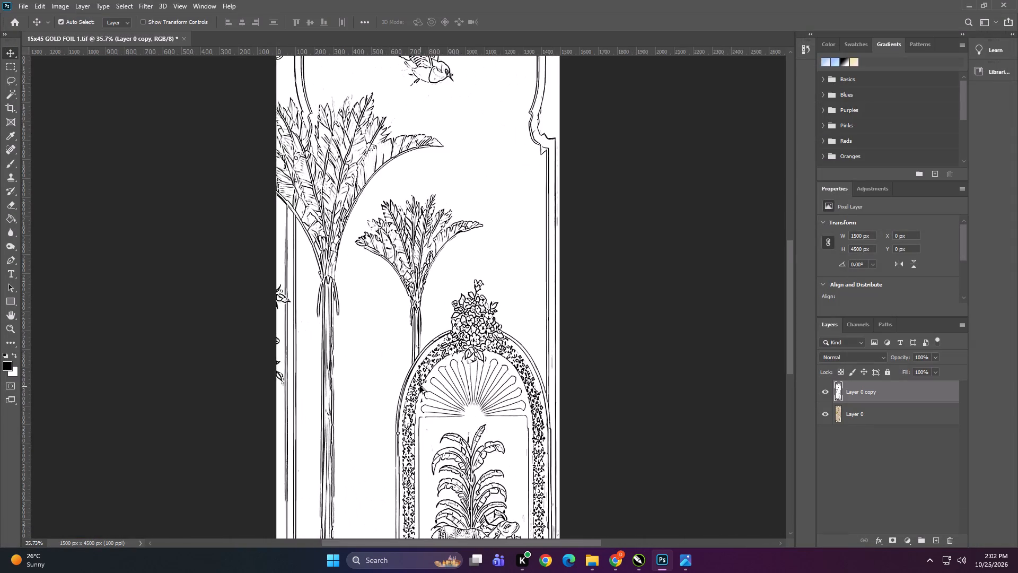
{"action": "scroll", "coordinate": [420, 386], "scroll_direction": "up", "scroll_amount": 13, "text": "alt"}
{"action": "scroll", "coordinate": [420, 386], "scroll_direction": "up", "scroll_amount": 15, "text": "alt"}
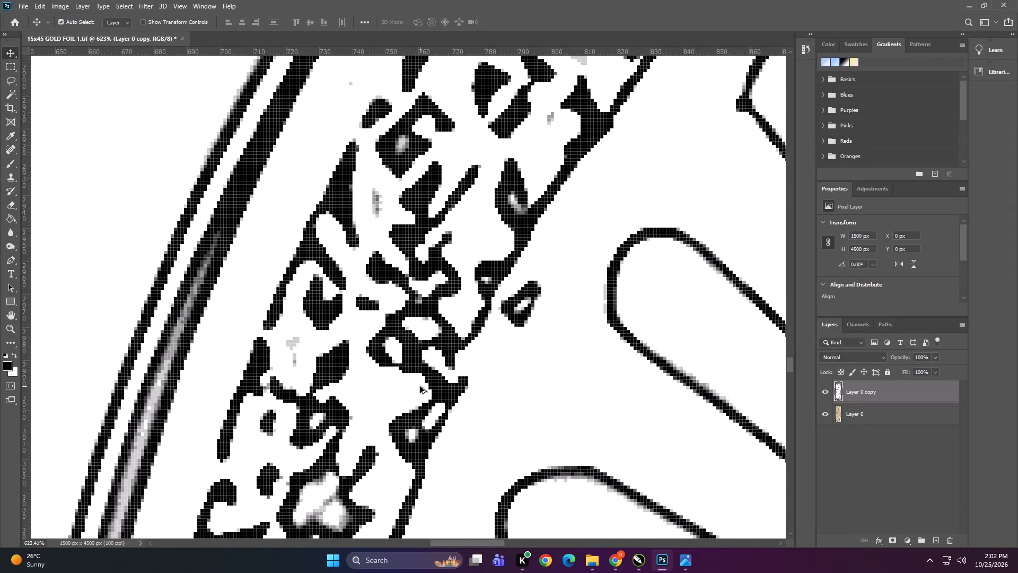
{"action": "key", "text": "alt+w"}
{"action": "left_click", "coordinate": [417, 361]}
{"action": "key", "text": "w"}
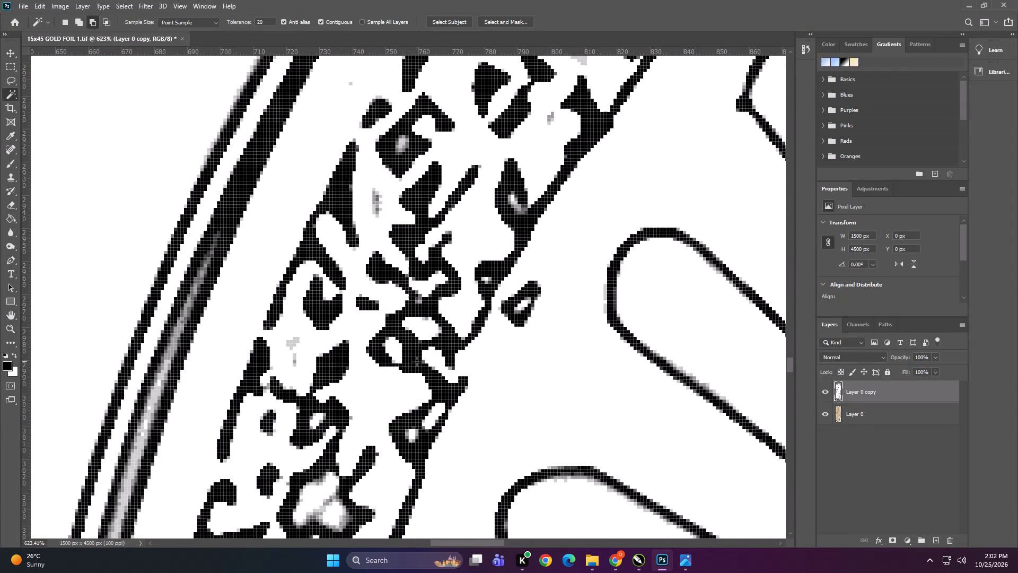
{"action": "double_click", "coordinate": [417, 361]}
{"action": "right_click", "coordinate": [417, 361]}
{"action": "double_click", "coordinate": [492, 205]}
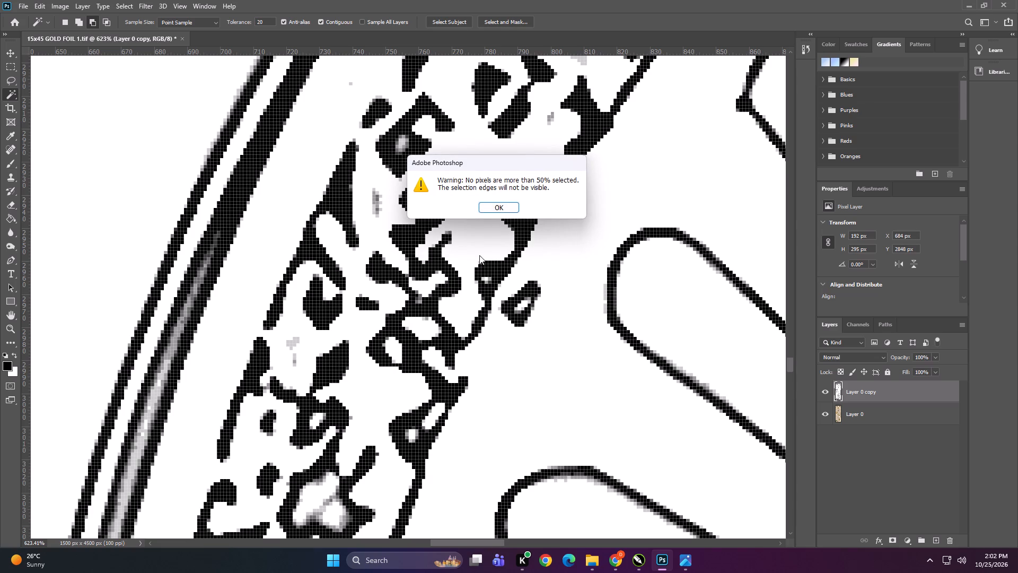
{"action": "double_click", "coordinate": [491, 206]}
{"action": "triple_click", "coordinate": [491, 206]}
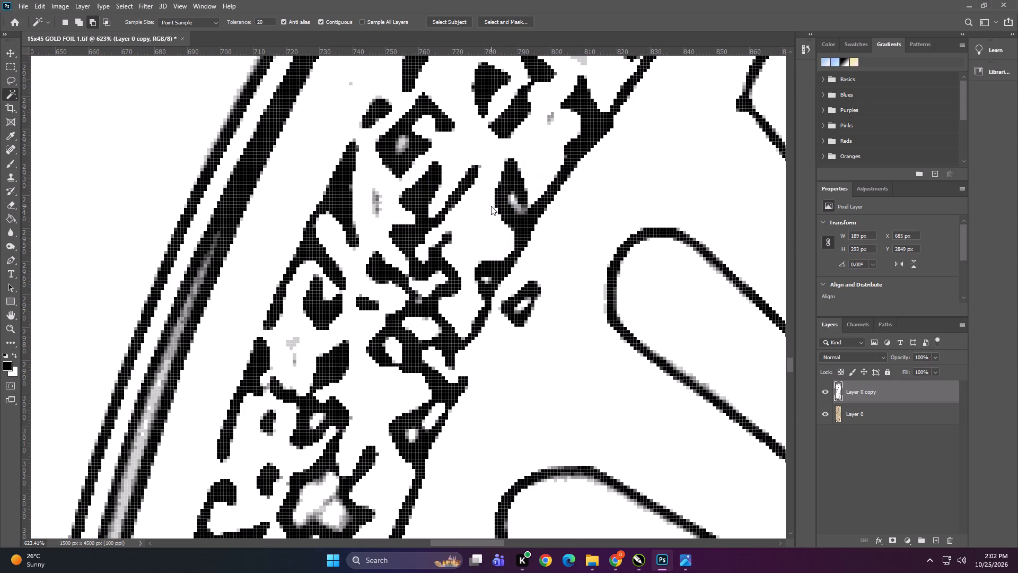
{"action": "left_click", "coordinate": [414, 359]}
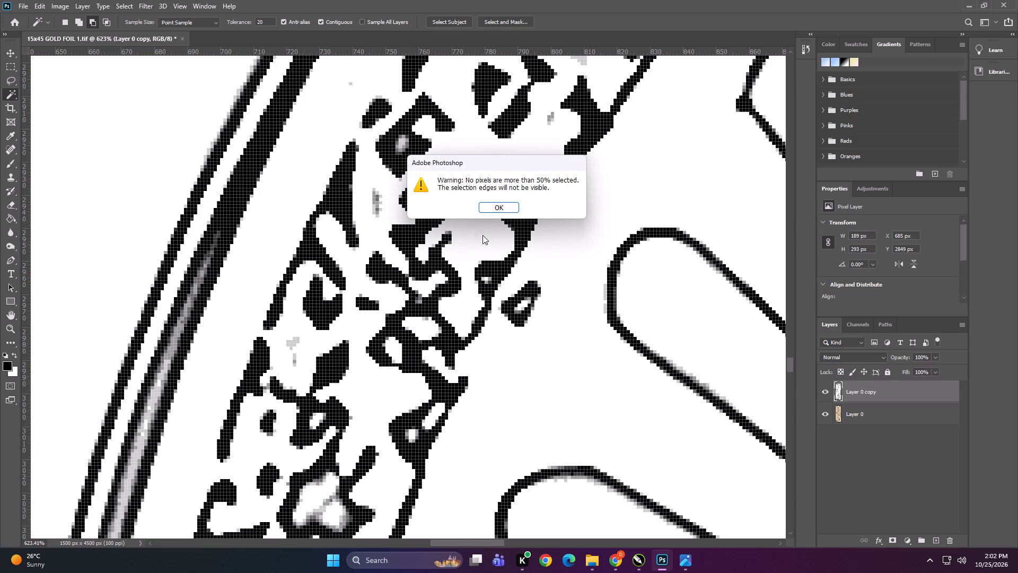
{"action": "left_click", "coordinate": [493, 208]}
Select a black outline in the arch's floral border with the Magic Wand and extend the selection to all similar areas.
{"action": "scroll", "coordinate": [402, 362], "scroll_direction": "up", "scroll_amount": 7, "text": "alt"}
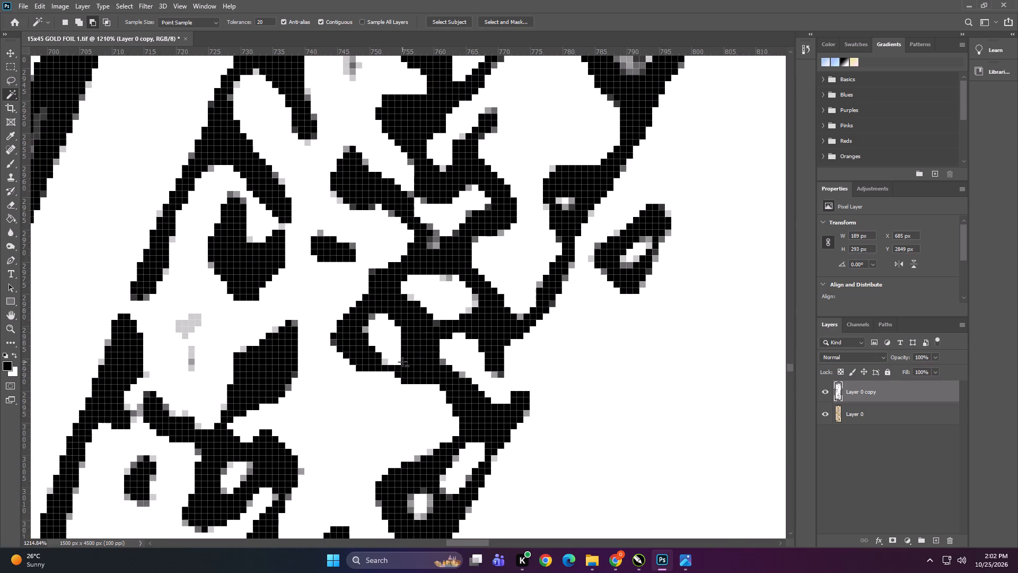
{"action": "left_click", "coordinate": [413, 344], "text": "shift"}
{"action": "right_click", "coordinate": [413, 343]}
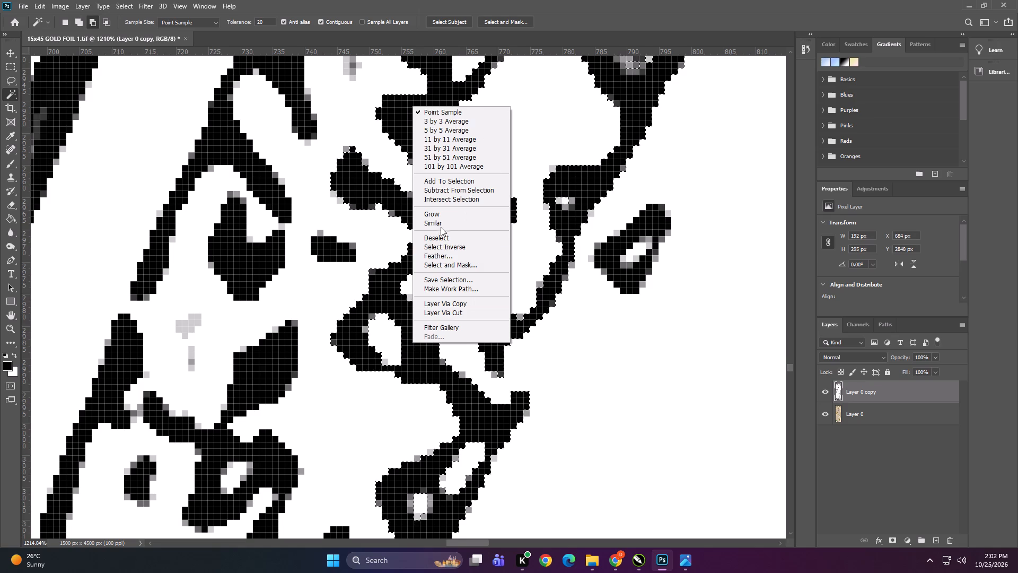
{"action": "left_click", "coordinate": [440, 226]}
{"action": "scroll", "coordinate": [416, 291], "scroll_direction": "down", "scroll_amount": 9, "text": "alt"}
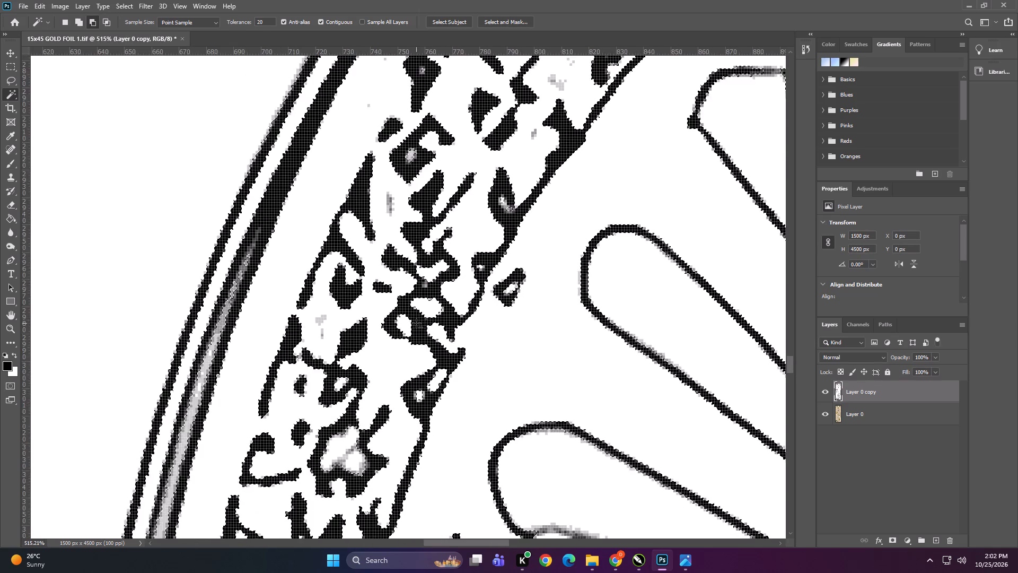
{"action": "scroll", "coordinate": [416, 323], "scroll_direction": "down", "scroll_amount": 10, "text": "alt"}
{"action": "scroll", "coordinate": [392, 310], "scroll_direction": "down", "scroll_amount": 20, "text": "alt"}
{"action": "scroll", "coordinate": [392, 310], "scroll_direction": "down", "scroll_amount": 1, "text": "alt"}
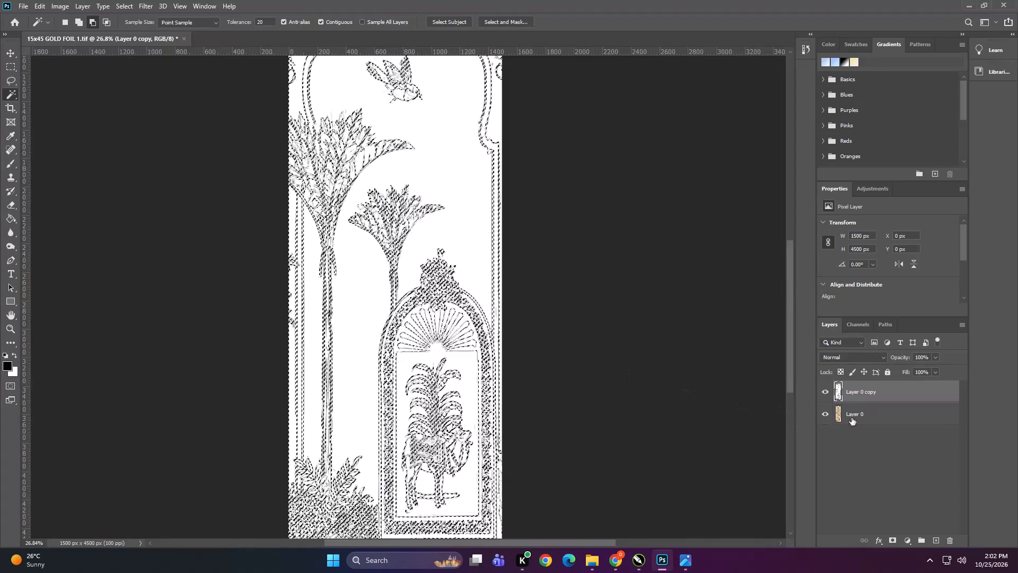
Make Layer 0 active and create a new spot channel "Spot 1" from the outline selection with 100% solidity.
{"action": "left_click", "coordinate": [871, 418]}
{"action": "left_click", "coordinate": [849, 326]}
{"action": "double_click", "coordinate": [958, 327]}
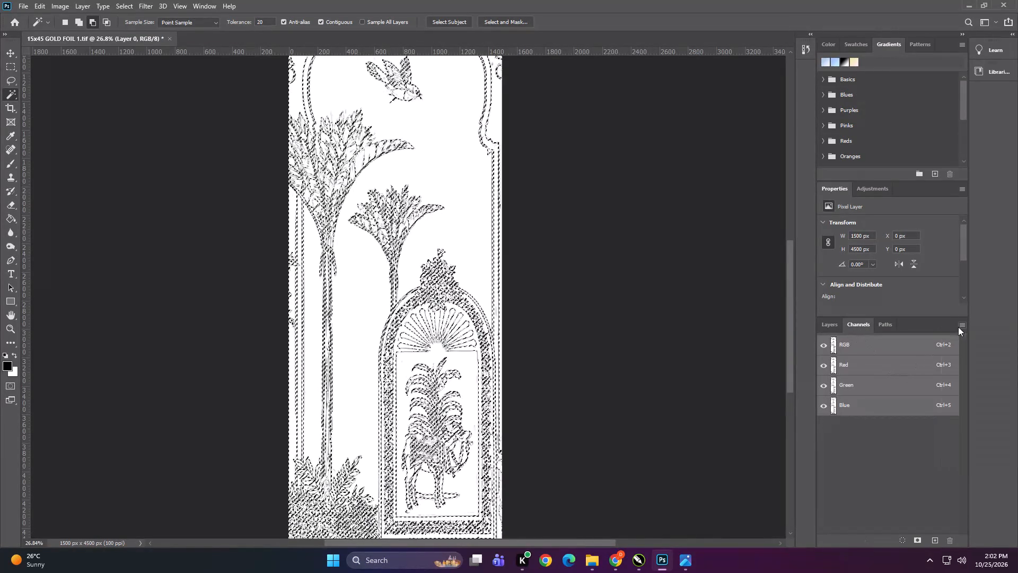
{"action": "left_click", "coordinate": [962, 324]}
{"action": "left_click", "coordinate": [963, 363]}
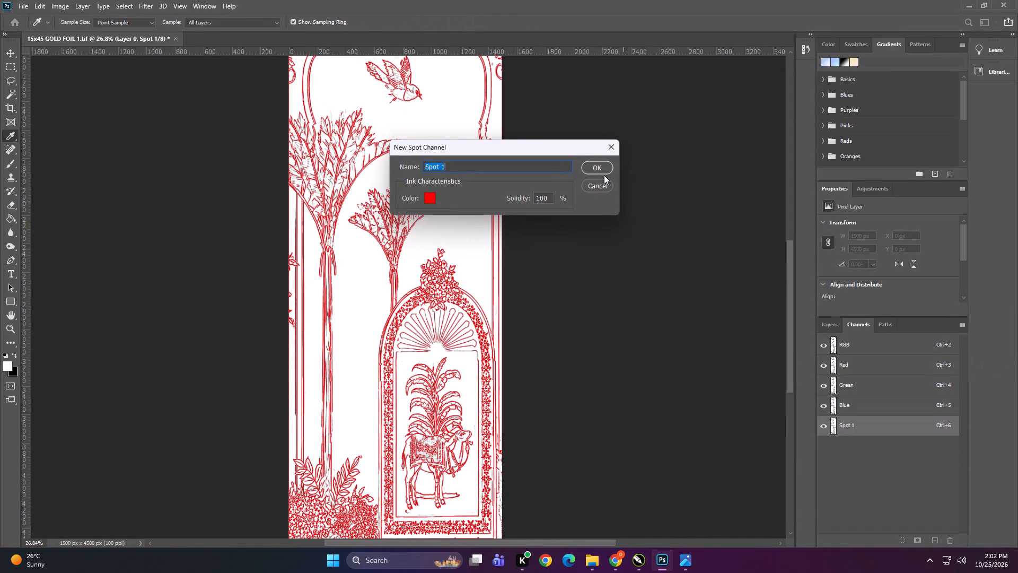
{"action": "left_click", "coordinate": [596, 167]}
Duplicate the Spot 1 channel as "Spot 2" in the same document and make the copy visible.
{"action": "right_click", "coordinate": [896, 430]}
{"action": "left_click", "coordinate": [907, 437]}
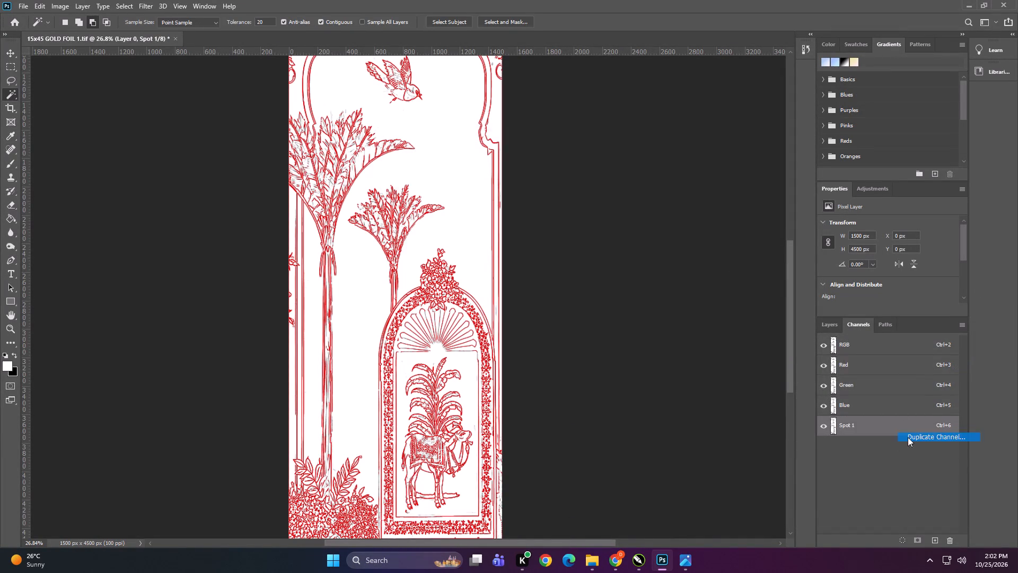
{"action": "key", "text": "Right"}
{"action": "key", "text": "BackSpace"}
{"action": "key", "text": "BackSpace"}
{"action": "key", "text": "BackSpace"}
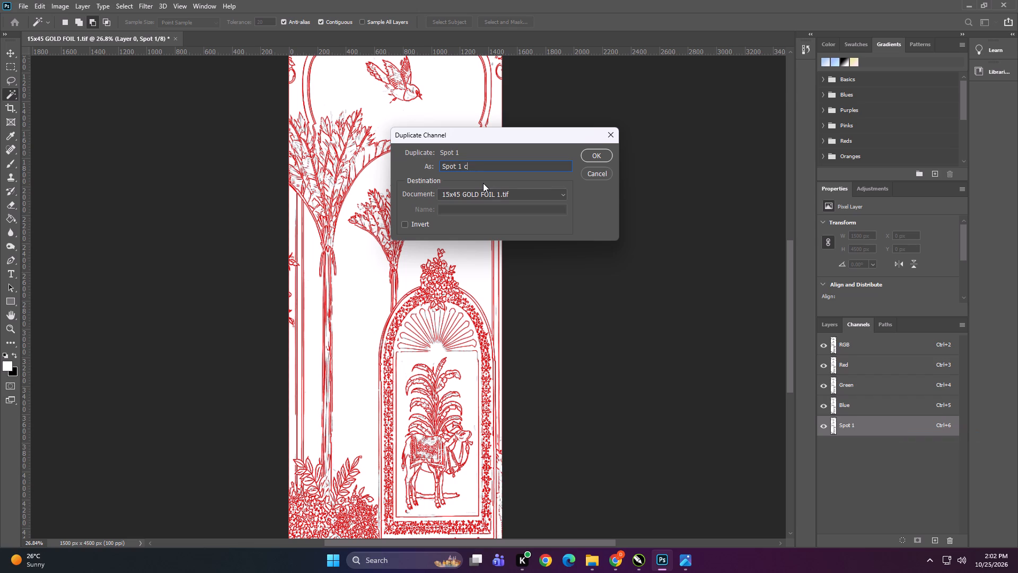
{"action": "key", "text": "BackSpace"}
{"action": "key", "text": "BackSpace"}
{"action": "key", "text": "BackSpace"}
{"action": "key", "text": "3"}
{"action": "key", "text": "BackSpace"}
{"action": "key", "text": "2"}
{"action": "left_click", "coordinate": [582, 154]}
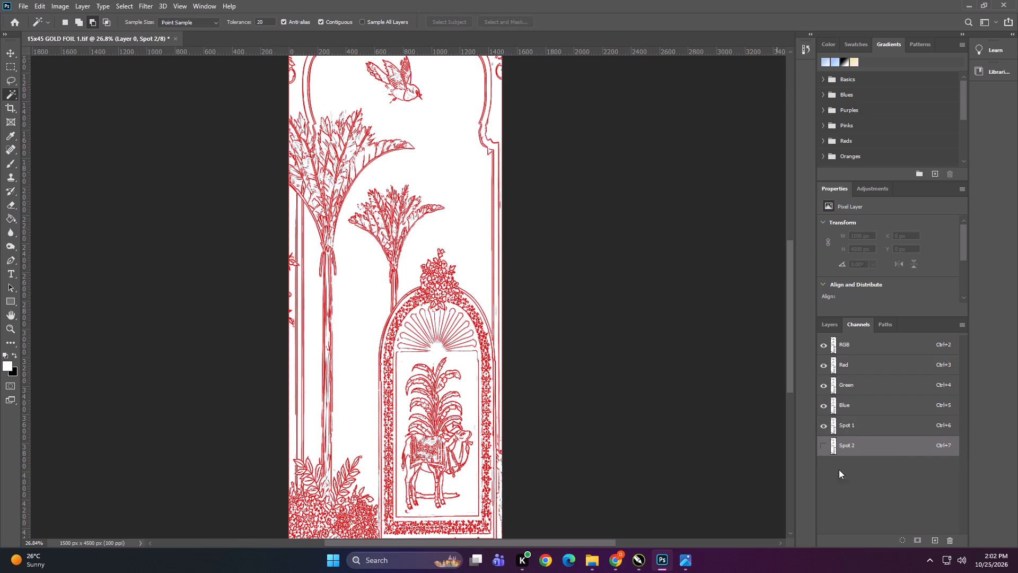
{"action": "left_click", "coordinate": [823, 446]}
Delete the black-and-white line-art layer, Layer 0 copy.
{"action": "left_click", "coordinate": [824, 329]}
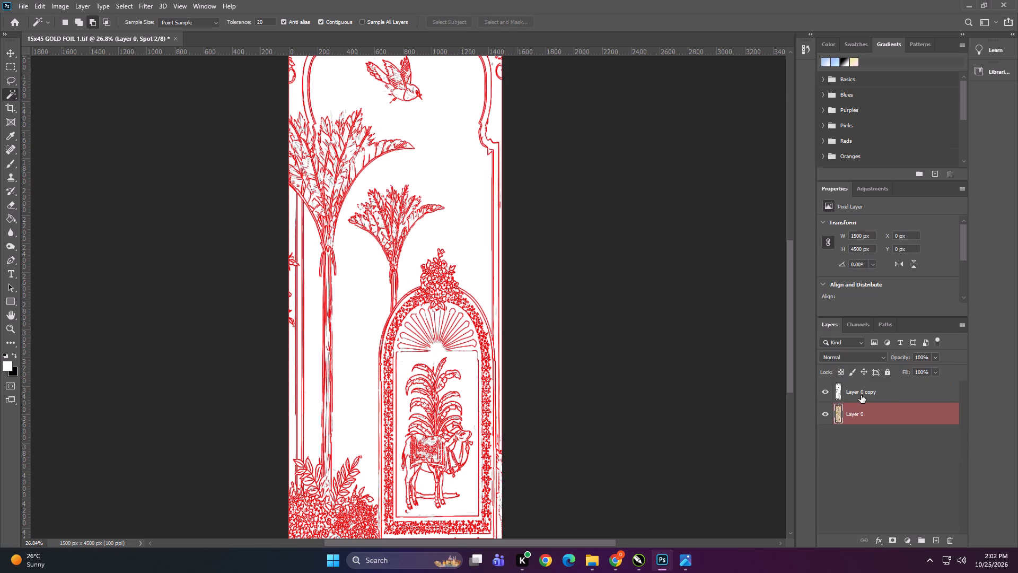
{"action": "left_click", "coordinate": [861, 395]}
{"action": "key", "text": "Delete"}
Check the flipped document's image size in inches.
{"action": "scroll", "coordinate": [506, 319], "scroll_direction": "down", "scroll_amount": 5, "text": "alt"}
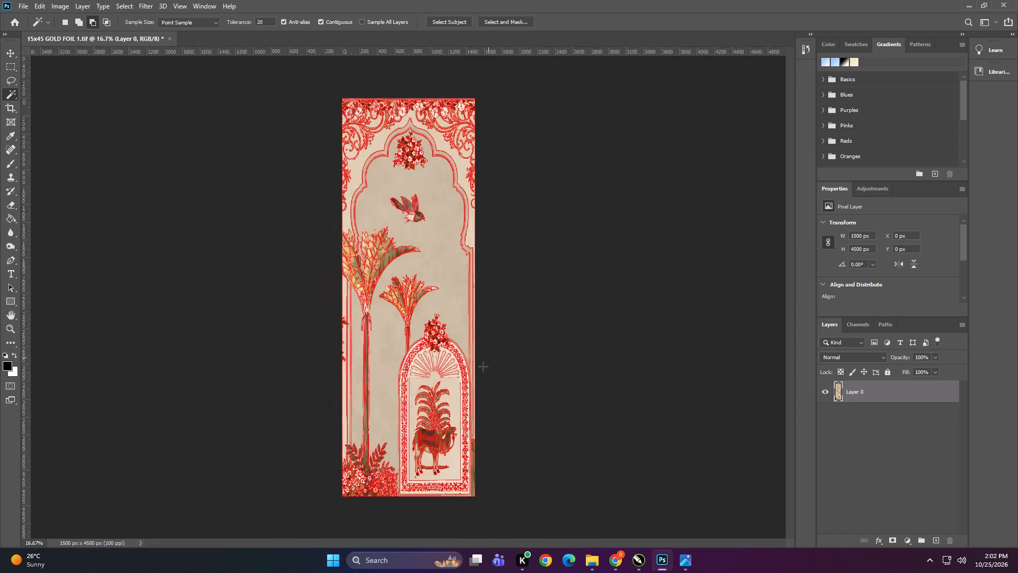
{"action": "scroll", "coordinate": [483, 367], "scroll_direction": "down", "scroll_amount": 3, "text": "alt"}
{"action": "key", "text": "ctrl+alt+i"}
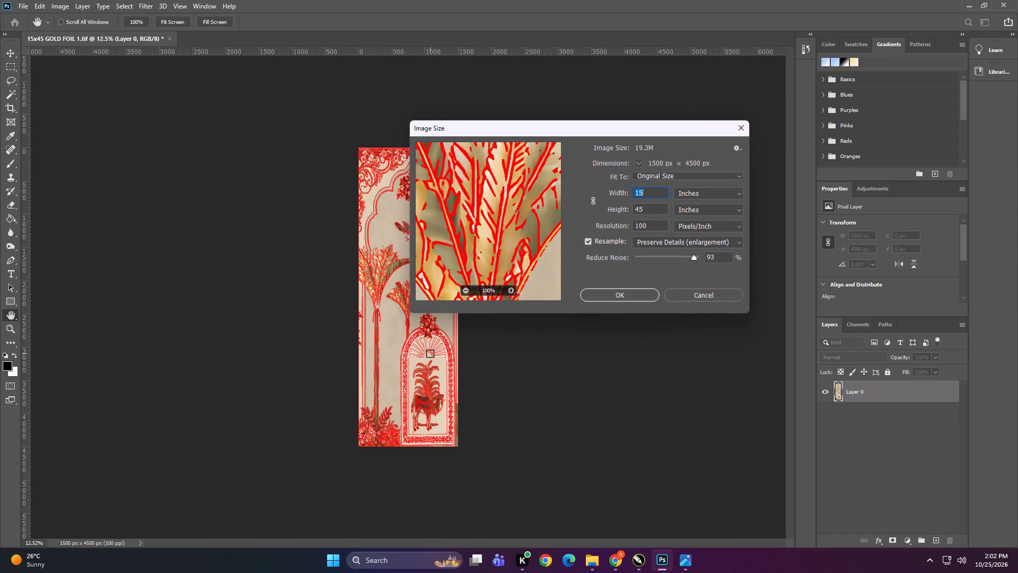
{"action": "key", "text": "Return"}
Save the flipped artwork on the computer as an LZW-compressed TIFF named "15x45 GOLDFOIL 2" with layers and spot colors, and close Photoshop.
{"action": "key", "text": "ctrl+shift+s"}
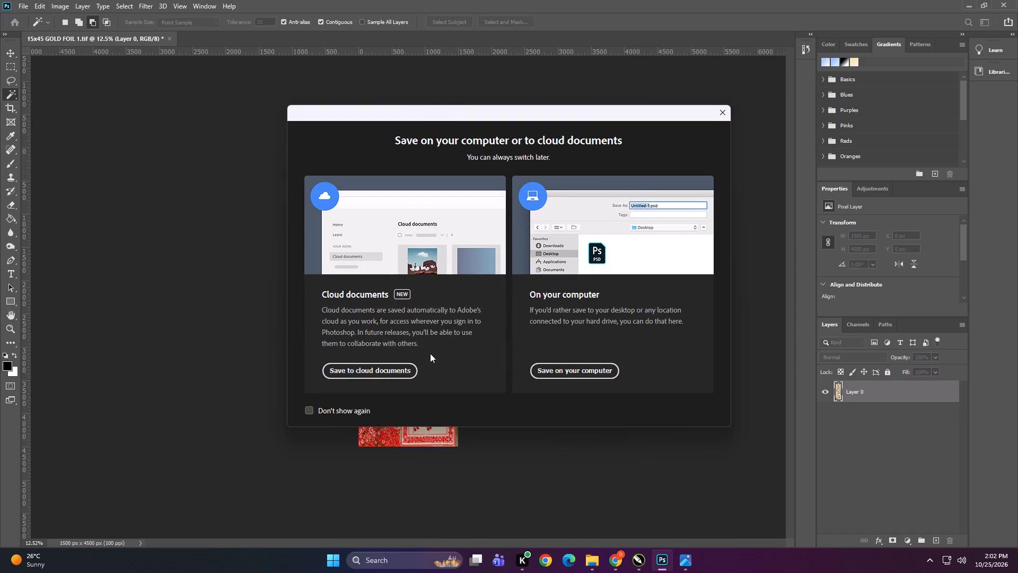
{"action": "left_click", "coordinate": [555, 377]}
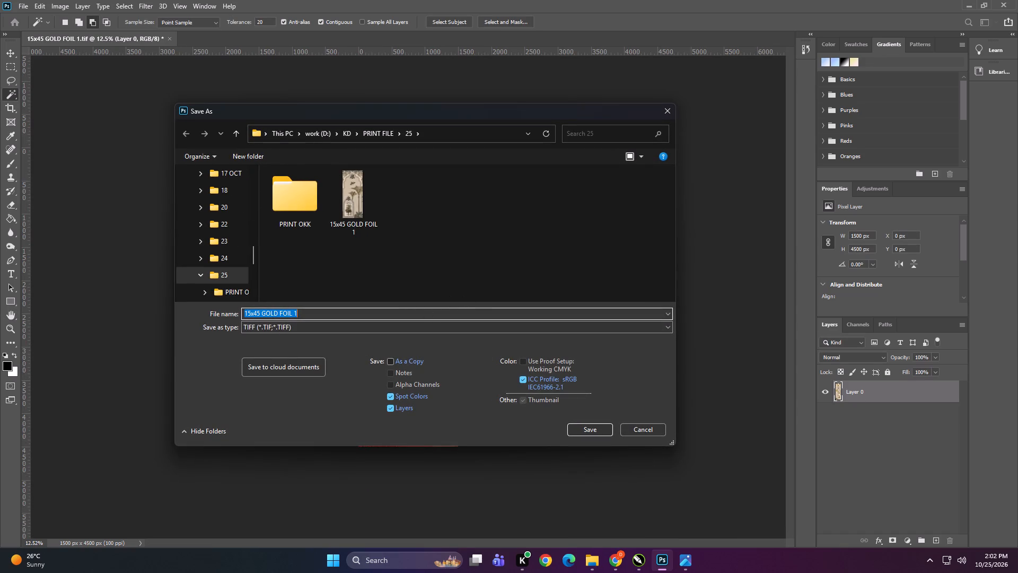
{"action": "type", "text": "15x45"}
{"action": "key", "text": "space"}
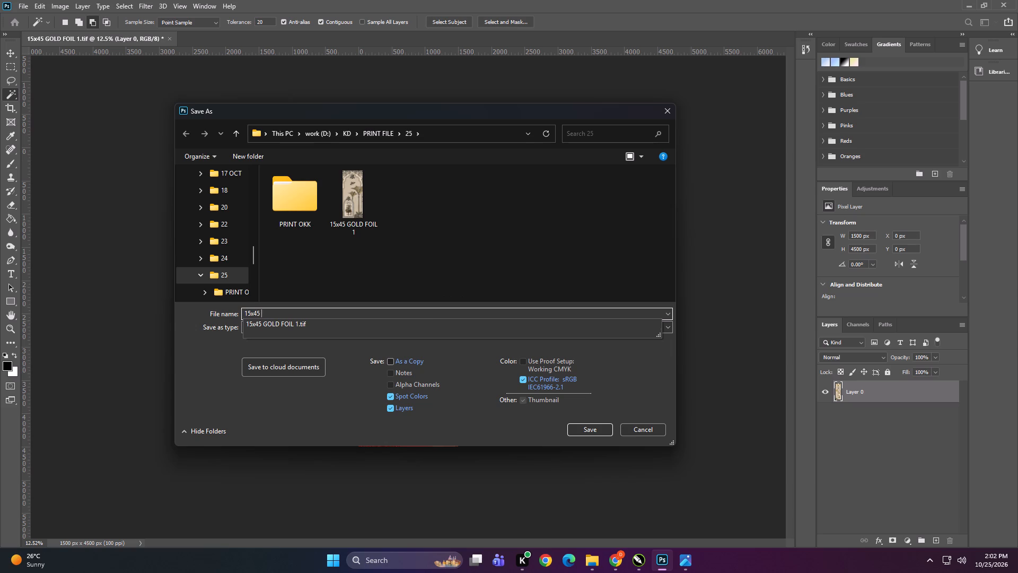
{"action": "type", "text": "GOL"}
{"action": "type", "text": "DFOIL"}
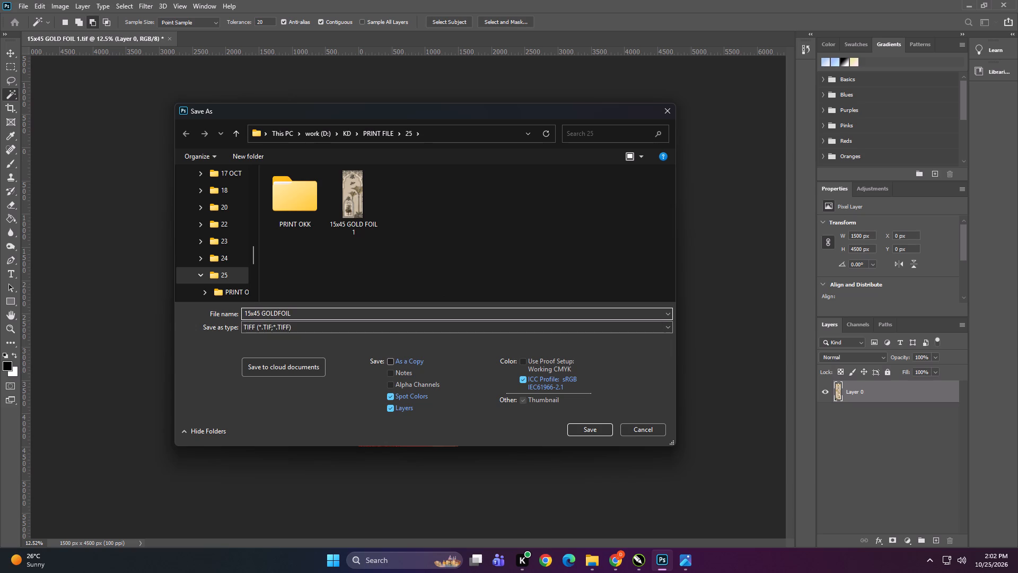
{"action": "key", "text": "space"}
{"action": "type", "text": "2"}
{"action": "key", "text": "Return"}
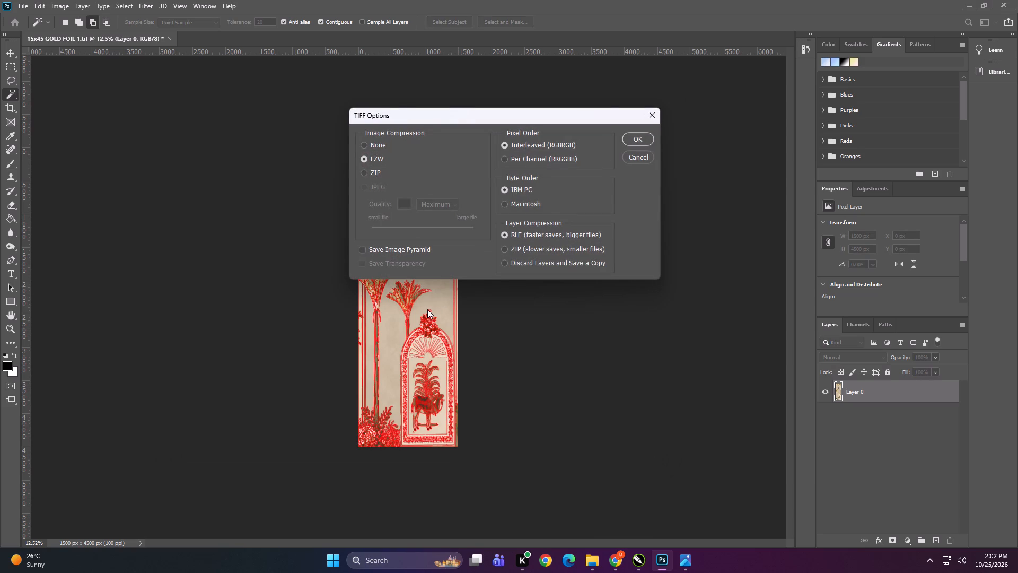
{"action": "key", "text": "Return"}
{"action": "left_click", "coordinate": [474, 206]}
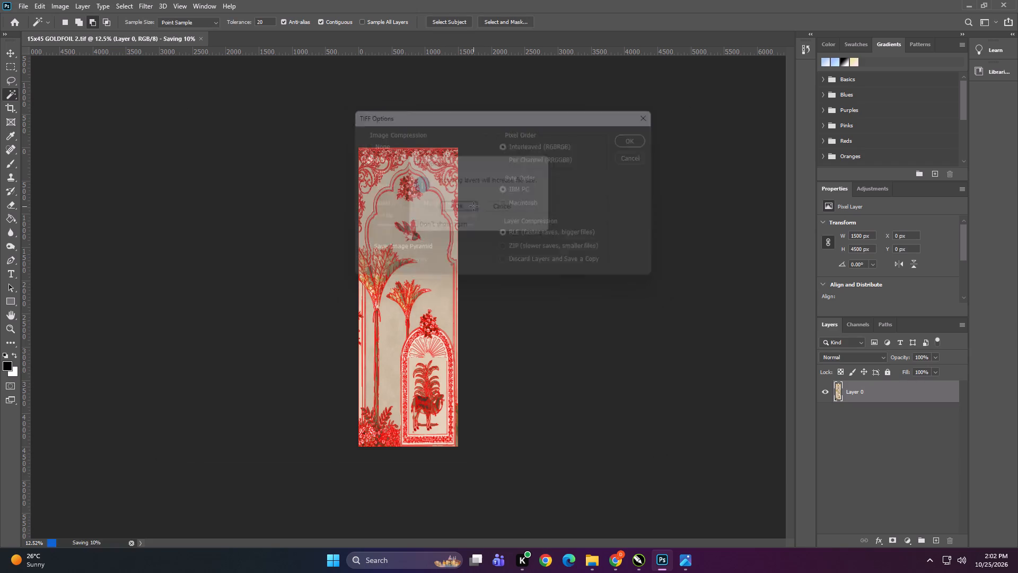
{"action": "left_click", "coordinate": [1004, 3]}
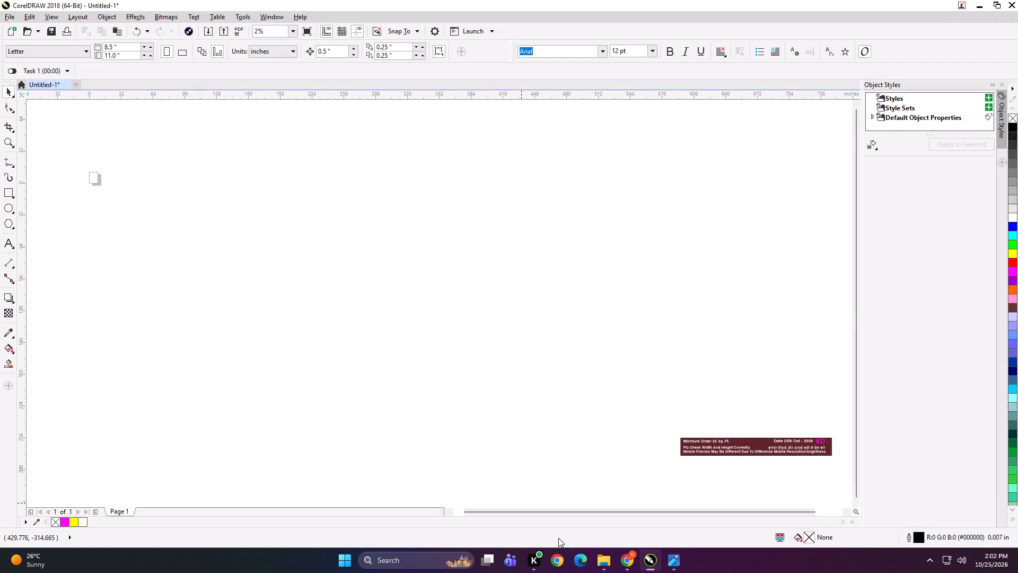
In File Explorer, open the folder KD > PRINT FILE > 25 on the work (D:) drive.
{"action": "left_click", "coordinate": [601, 559]}
{"action": "left_click", "coordinate": [571, 511]}
{"action": "double_click", "coordinate": [297, 186]}
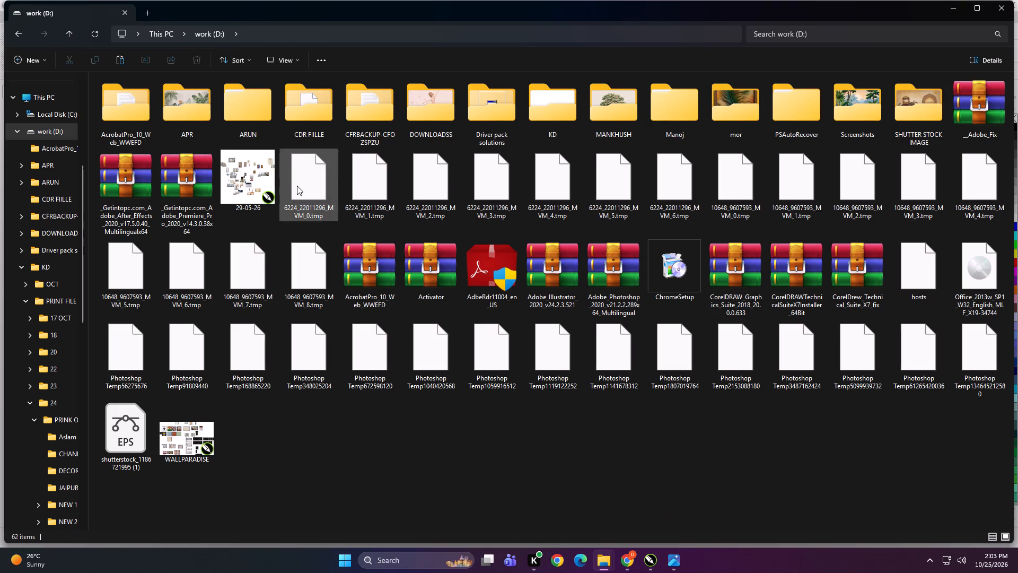
{"action": "double_click", "coordinate": [566, 110]}
{"action": "double_click", "coordinate": [276, 152]}
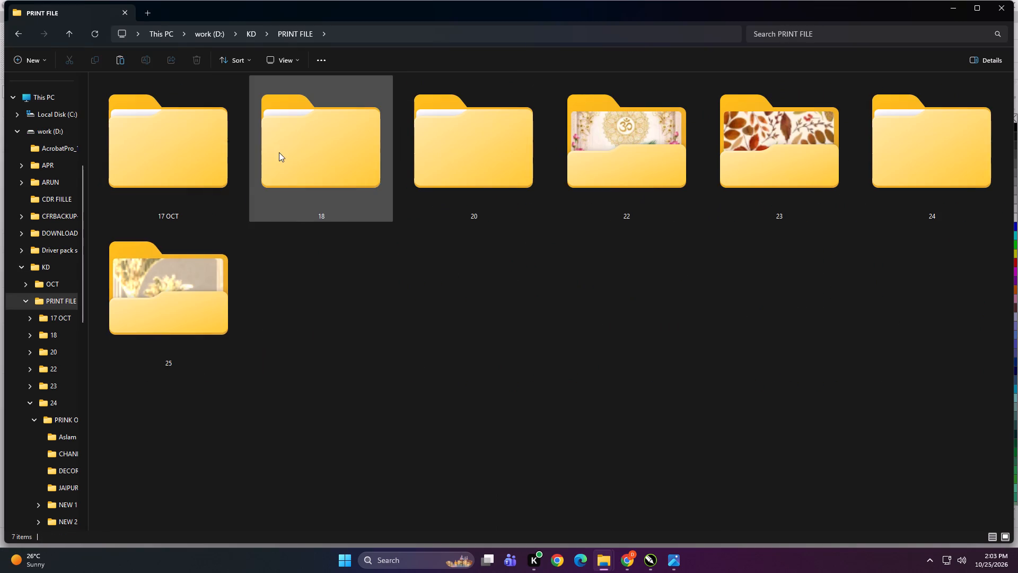
{"action": "double_click", "coordinate": [168, 267]}
Rename the file "15x45 GOLD FOIL 1" as "15x45 GOLD FOIL".
{"action": "left_click", "coordinate": [185, 118]}
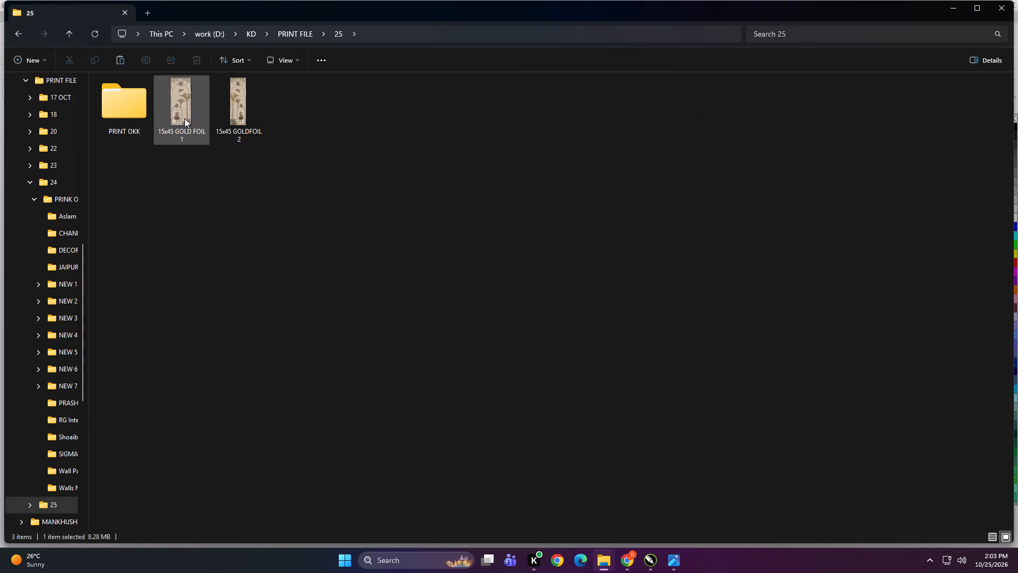
{"action": "left_click", "coordinate": [242, 118], "text": "ctrl"}
{"action": "right_click", "coordinate": [242, 118]}
{"action": "left_click", "coordinate": [224, 212]}
{"action": "left_click", "coordinate": [200, 119]}
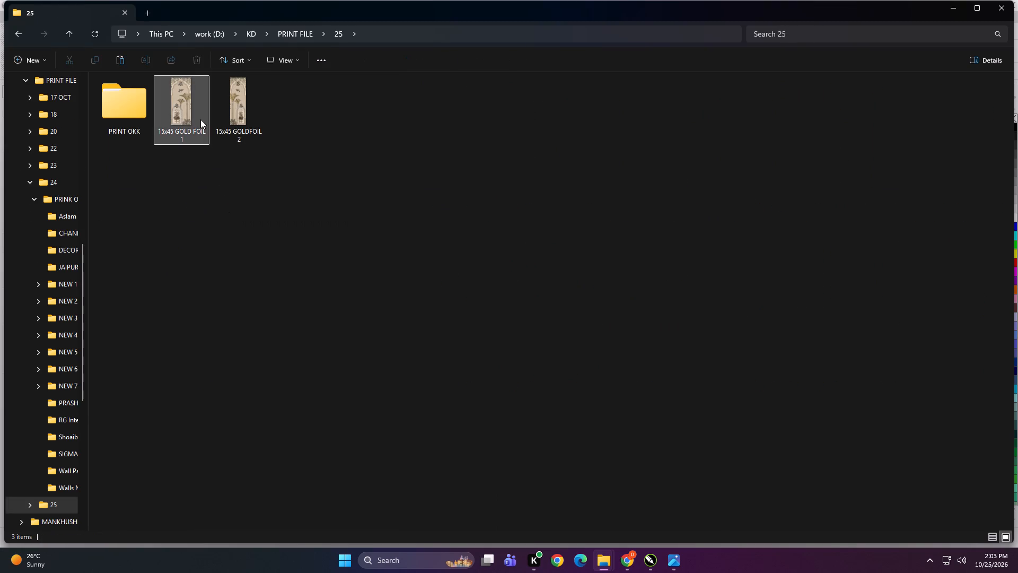
{"action": "right_click", "coordinate": [200, 119]}
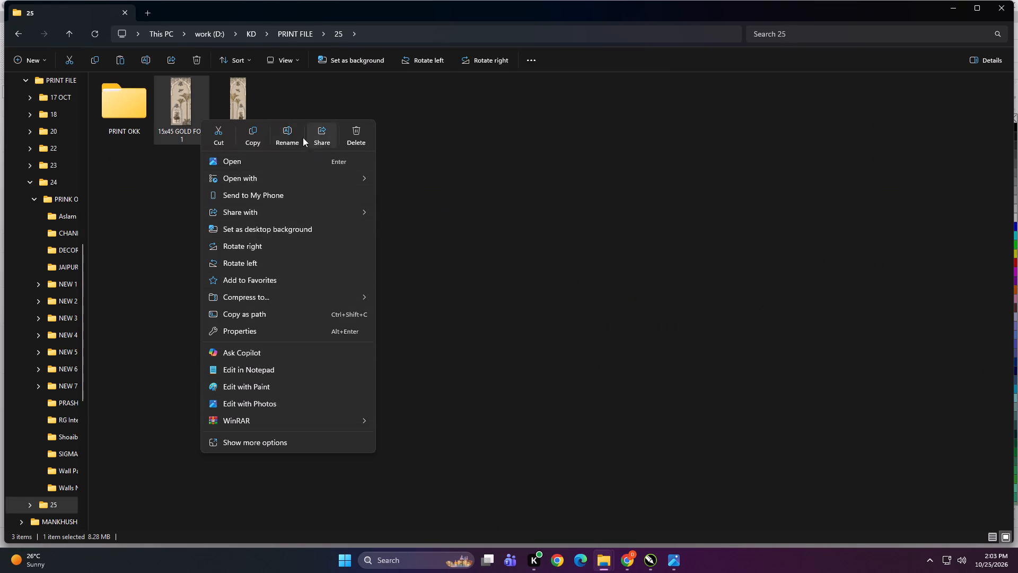
{"action": "left_click", "coordinate": [292, 131]}
{"action": "key", "text": "Right"}
{"action": "key", "text": "BackSpace"}
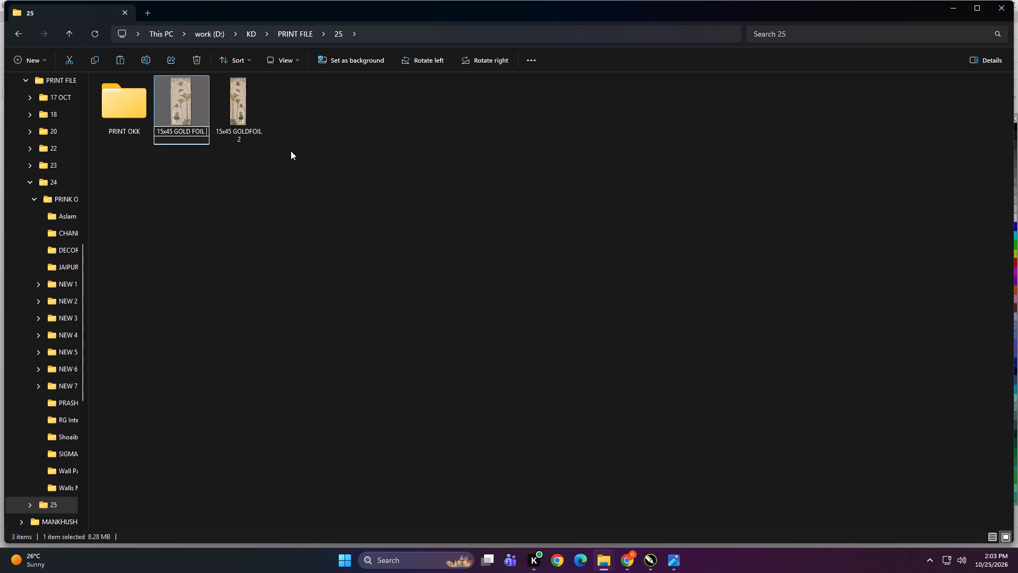
{"action": "left_click", "coordinate": [291, 151]}
Rename the file "15x45 GOLDFOIL 2" as "15x45 GOLDFOIL".
{"action": "left_click", "coordinate": [219, 88]}
{"action": "right_click", "coordinate": [219, 88]}
{"action": "left_click", "coordinate": [301, 104]}
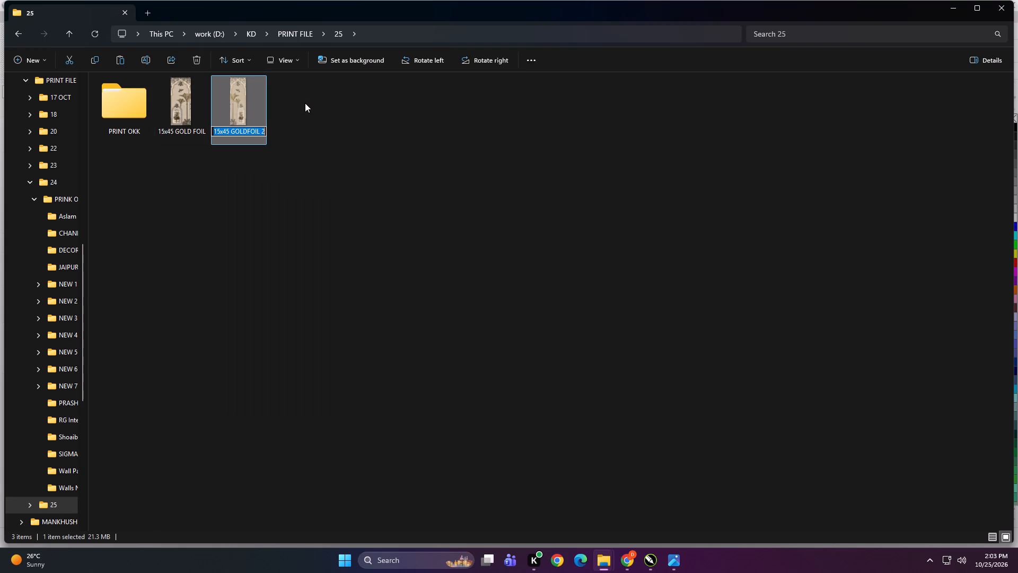
{"action": "key", "text": "Right"}
{"action": "key", "text": "BackSpace"}
{"action": "key", "text": "Return"}
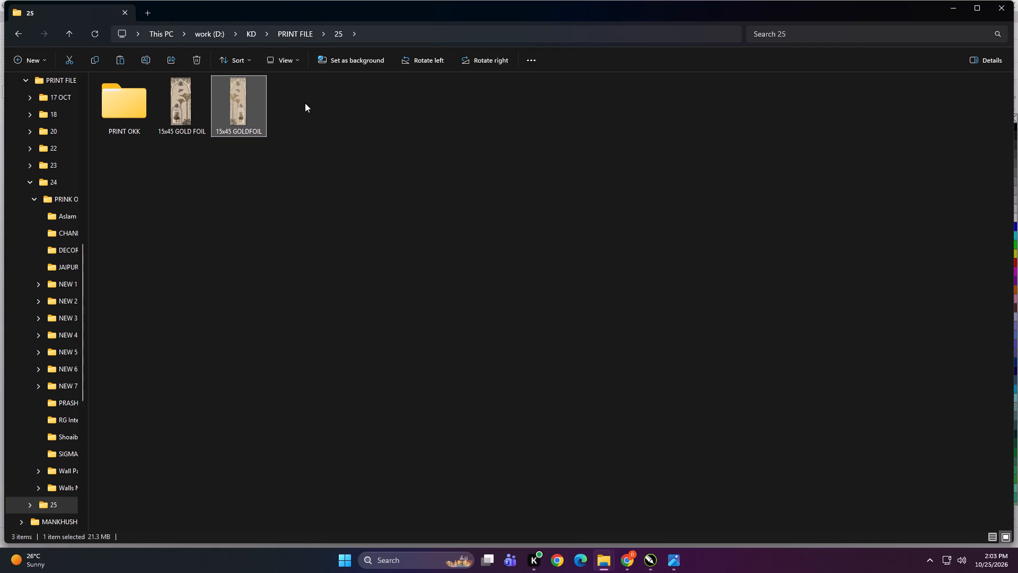
{"action": "left_click", "coordinate": [305, 102]}
Move both 15x45 gold foil TIFFs from folder 25 into its PRINT OKK subfolder.
{"action": "left_click", "coordinate": [198, 105]}
{"action": "left_click", "coordinate": [235, 107], "text": "ctrl"}
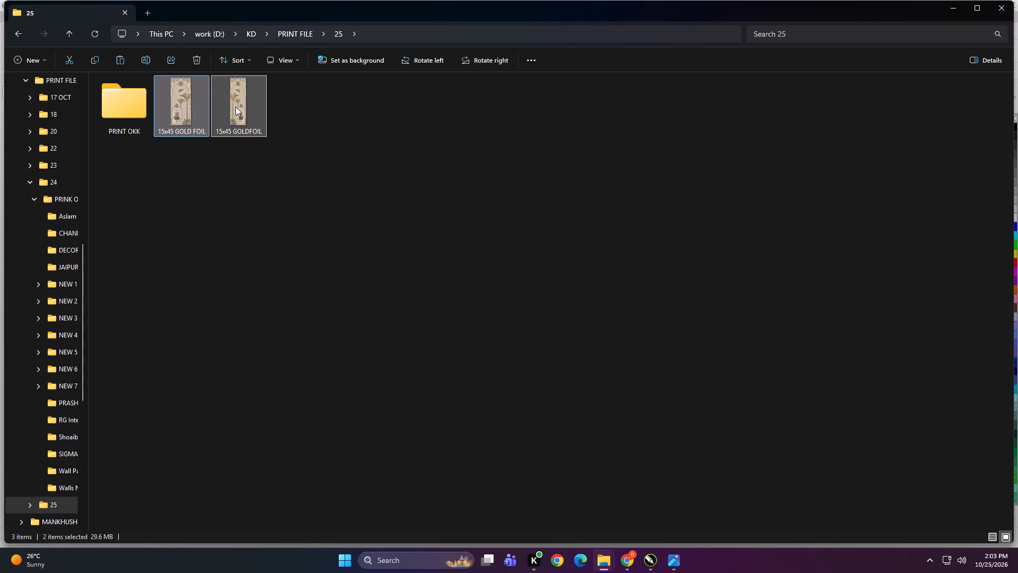
{"action": "key", "text": "ctrl+x"}
{"action": "triple_click", "coordinate": [136, 119]}
{"action": "left_click", "coordinate": [242, 312]}
{"action": "key", "text": "ctrl+v"}
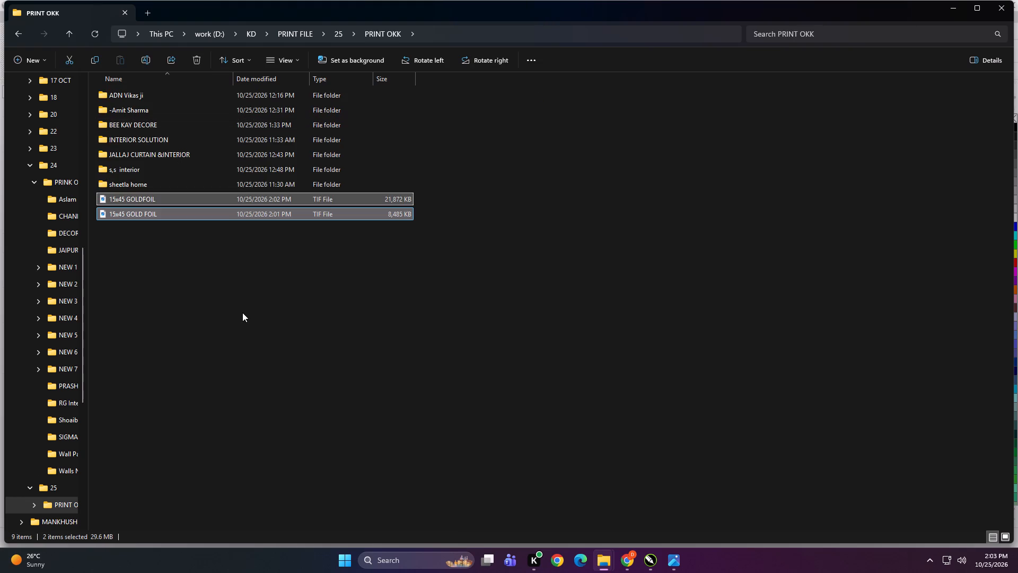
Copy both 15x45 gold foil TIFFs from PRINT OKK and open the Print > 25 folder on DIGITECH_SHAREDRIVE (Z:).
{"action": "key", "text": "ctrl+c"}
{"action": "key", "text": "ctrl+c"}
{"action": "scroll", "coordinate": [64, 282], "scroll_direction": "up", "scroll_amount": 8}
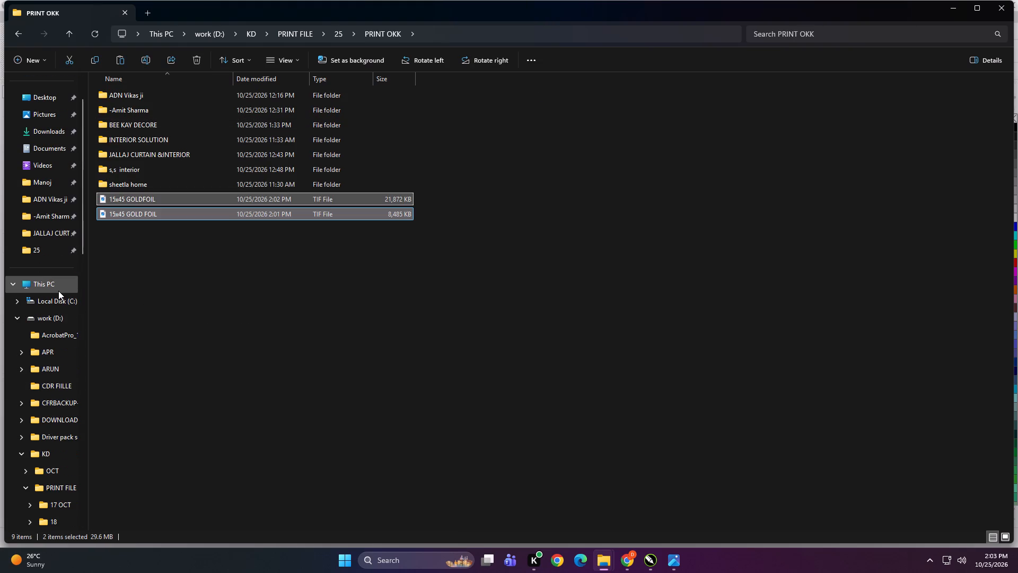
{"action": "left_click", "coordinate": [58, 291]}
{"action": "double_click", "coordinate": [186, 316]}
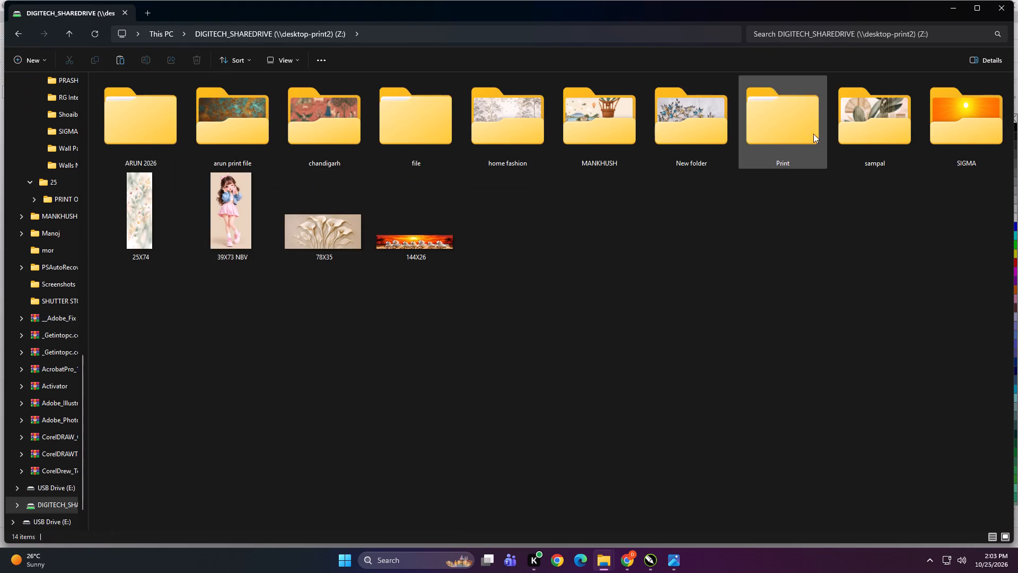
{"action": "double_click", "coordinate": [802, 133]}
{"action": "double_click", "coordinate": [447, 99]}
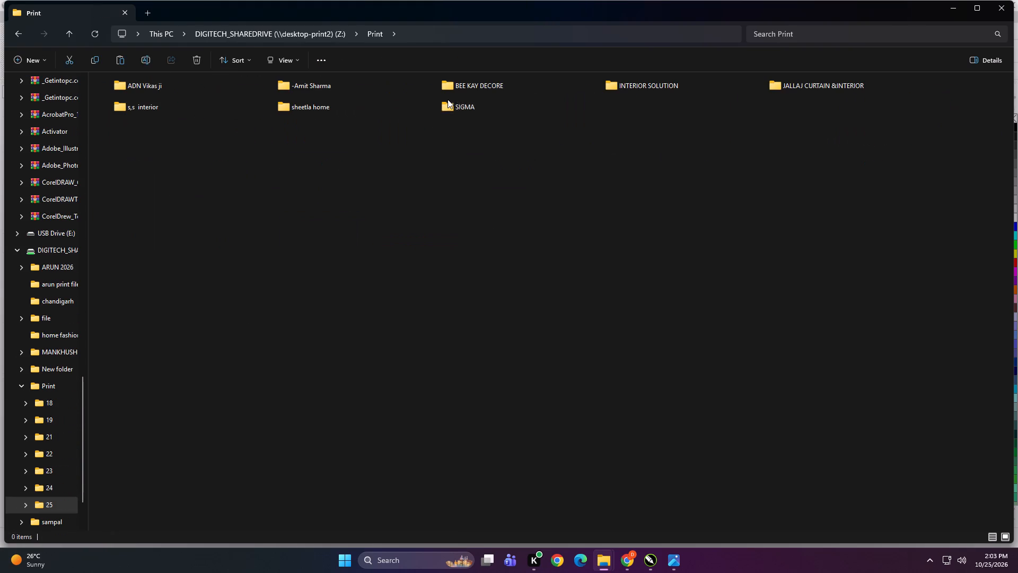
{"action": "left_click", "coordinate": [432, 236]}
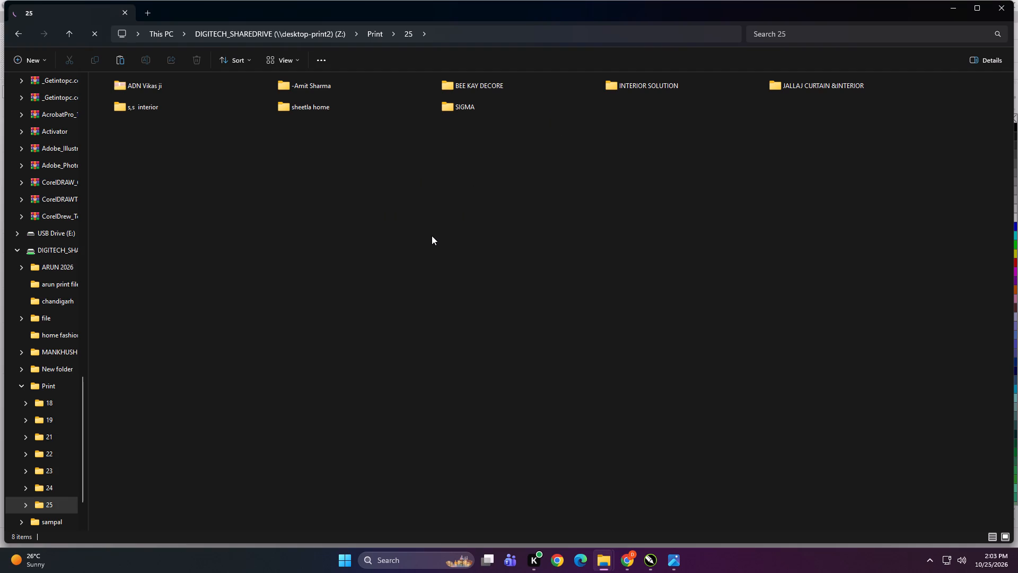
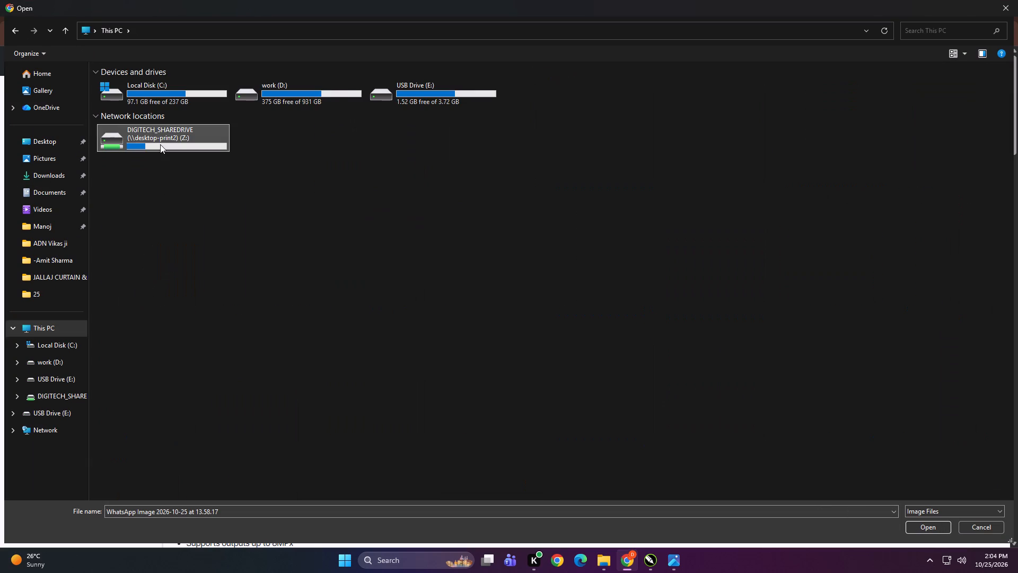
In the browser's file-open dialog, browse DIGITECH_SHAREDRIVE (Z:), checking the "file" folder and opening the "arun print file" folder.
{"action": "left_click", "coordinate": [160, 144]}
{"action": "double_click", "coordinate": [230, 89]}
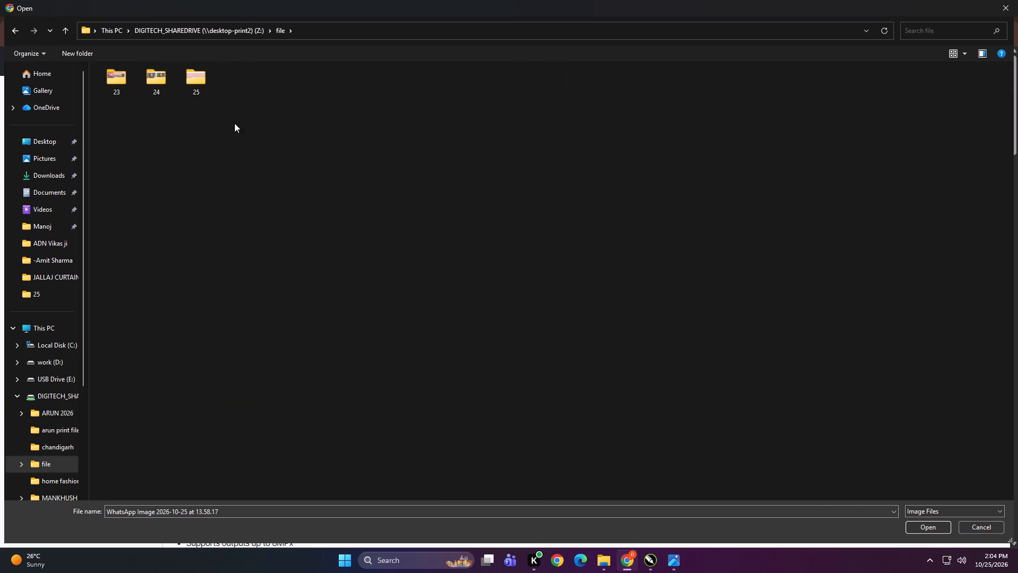
{"action": "left_click", "coordinate": [306, 230]}
{"action": "key", "text": "BackSpace"}
{"action": "double_click", "coordinate": [174, 92]}
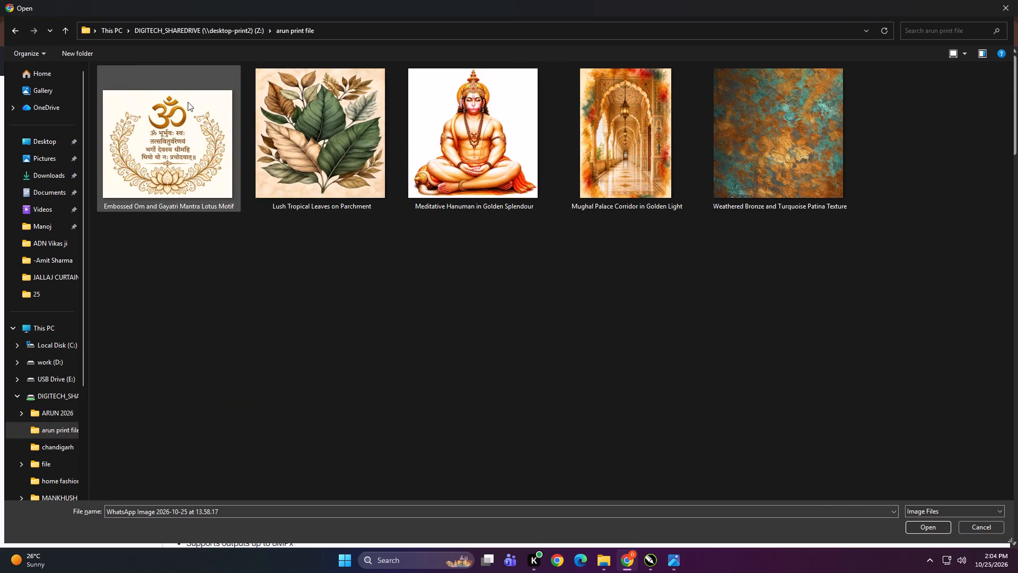
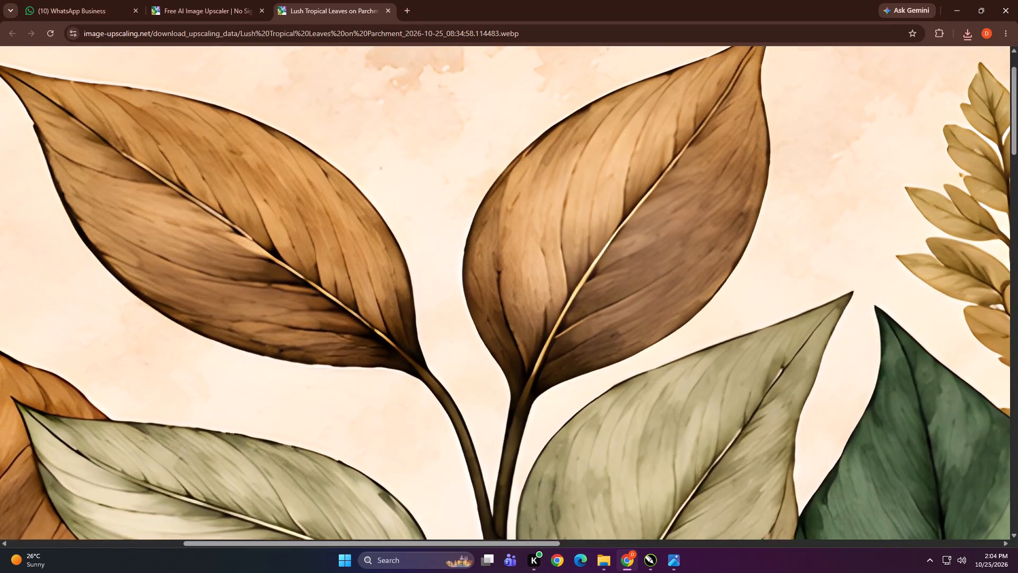
Save the upscaled Lush Tropical Leaves image to the Downloads folder as a WEBP file under its suggested name.
{"action": "right_click", "coordinate": [443, 153]}
{"action": "left_click", "coordinate": [471, 180]}
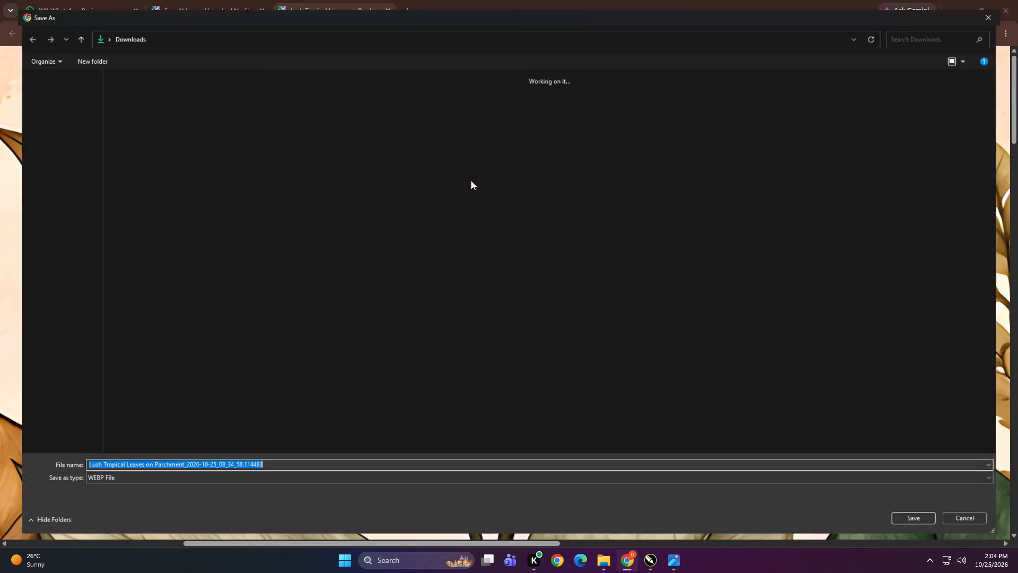
{"action": "key", "text": "Return"}
Copy the upscaled leaf image from the browser and paste it into the Untitled-1 document in CorelDRAW.
{"action": "right_click", "coordinate": [471, 180]}
{"action": "double_click", "coordinate": [501, 222]}
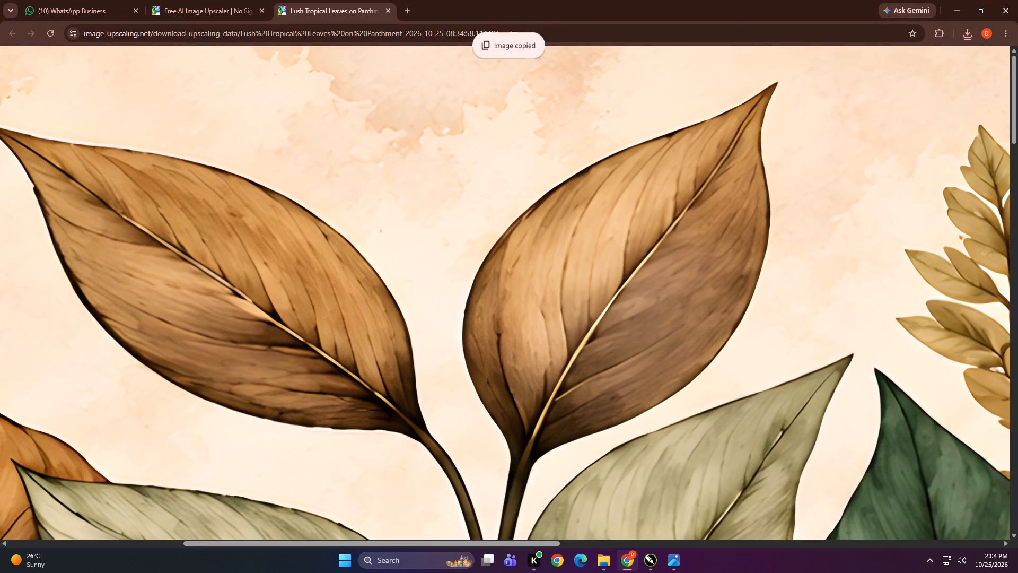
{"action": "left_click", "coordinate": [655, 572]}
{"action": "triple_click", "coordinate": [340, 325]}
{"action": "key", "text": "ctrl+c"}
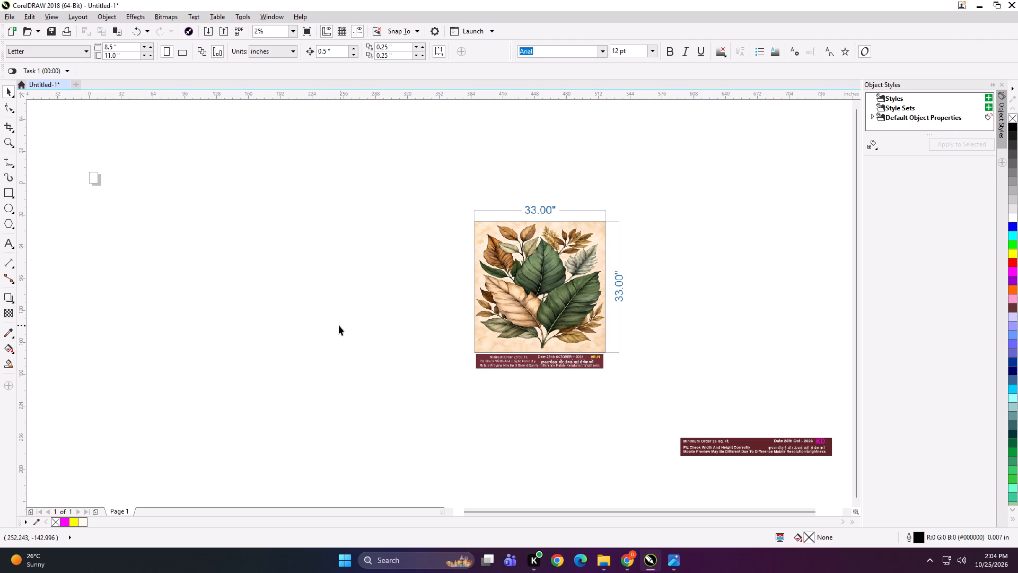
{"action": "double_click", "coordinate": [329, 317]}
{"action": "key", "text": "F4"}
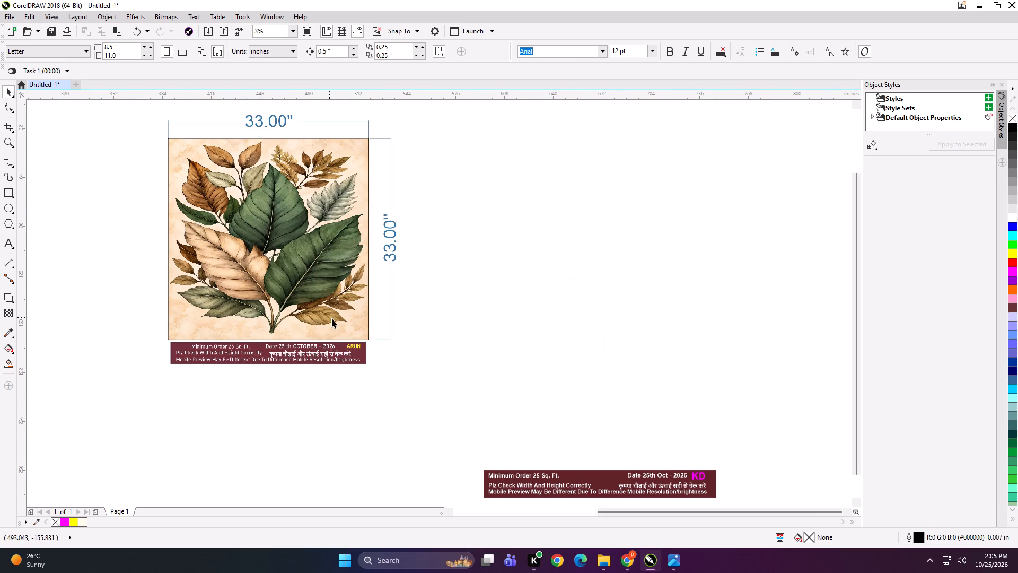
{"action": "key", "text": "ctrl+v"}
{"action": "key", "text": "F4"}
Enlarge the pasted leaf image to about the size of the 33.00" x 33.00" artwork and move it beside that artwork.
{"action": "left_click_drag", "start_coordinate": [90, 188], "coordinate": [273, 233]}
{"action": "left_click_drag", "start_coordinate": [308, 244], "coordinate": [317, 248]}
{"action": "left_click_drag", "start_coordinate": [326, 253], "coordinate": [341, 265]}
{"action": "left_click_drag", "start_coordinate": [343, 267], "coordinate": [350, 277]}
{"action": "left_click_drag", "start_coordinate": [350, 279], "coordinate": [382, 311]}
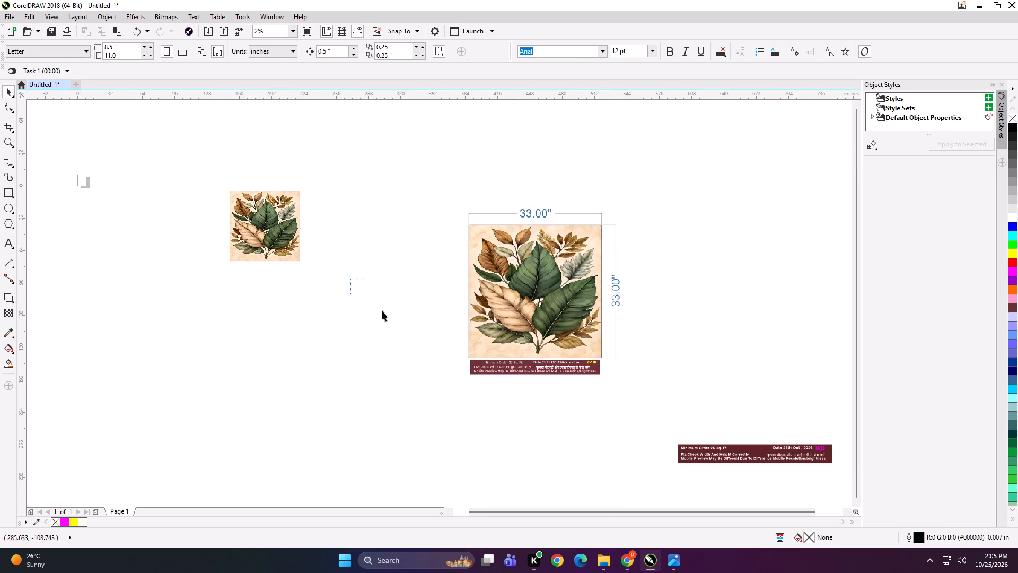
{"action": "left_click", "coordinate": [378, 307]}
{"action": "left_click_drag", "start_coordinate": [382, 311], "coordinate": [375, 305]}
{"action": "left_click", "coordinate": [384, 315]}
{"action": "double_click", "coordinate": [287, 237]}
{"action": "double_click", "coordinate": [292, 254], "text": "shift"}
{"action": "left_click_drag", "start_coordinate": [302, 266], "coordinate": [334, 315], "text": "shift"}
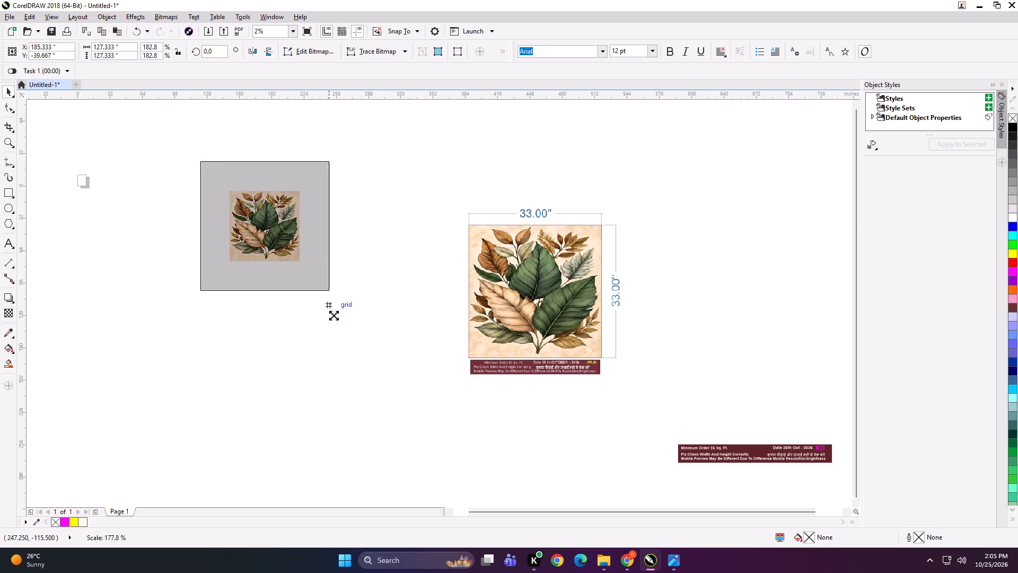
{"action": "left_click_drag", "start_coordinate": [334, 315], "coordinate": [334, 315], "text": "shift"}
{"action": "left_click_drag", "start_coordinate": [301, 236], "coordinate": [376, 292]}
{"action": "left_click_drag", "start_coordinate": [378, 293], "coordinate": [382, 294]}
Examine the enlarged leaf image and the dimensioned 33.00" artwork side by side at close range.
{"action": "left_click", "coordinate": [534, 294], "text": "shift"}
{"action": "key", "text": "shift+F2"}
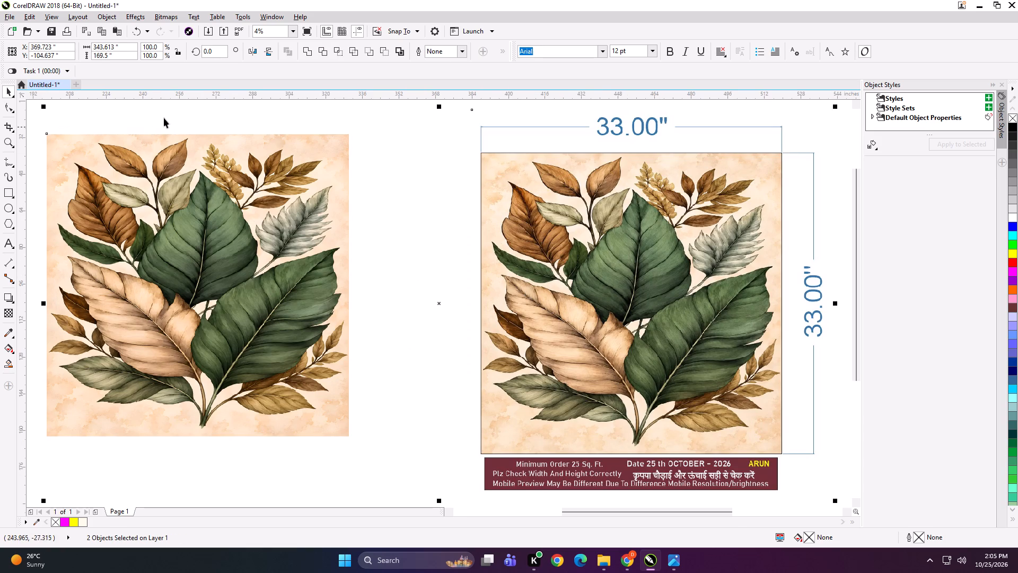
{"action": "left_click", "coordinate": [168, 116]}
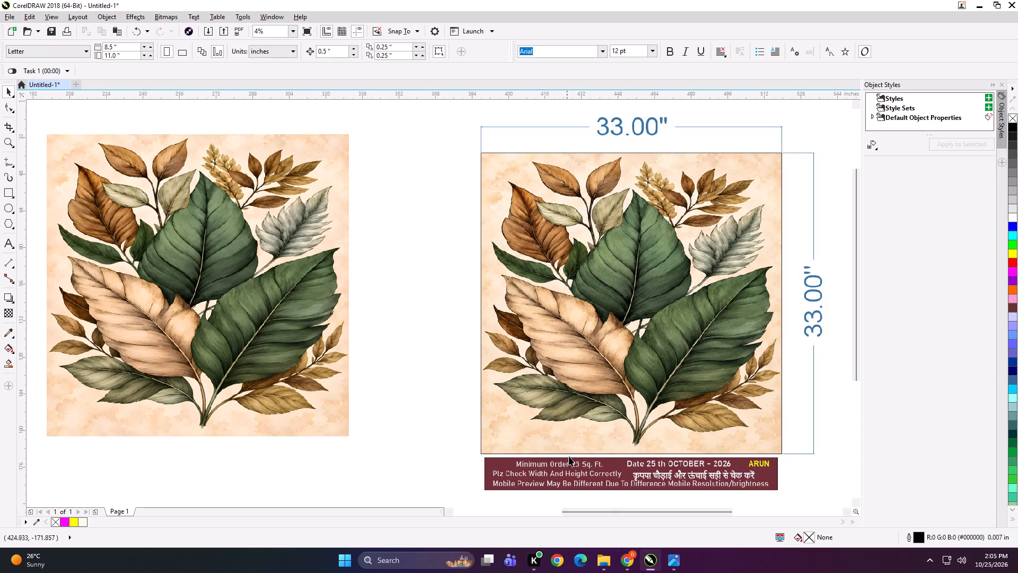
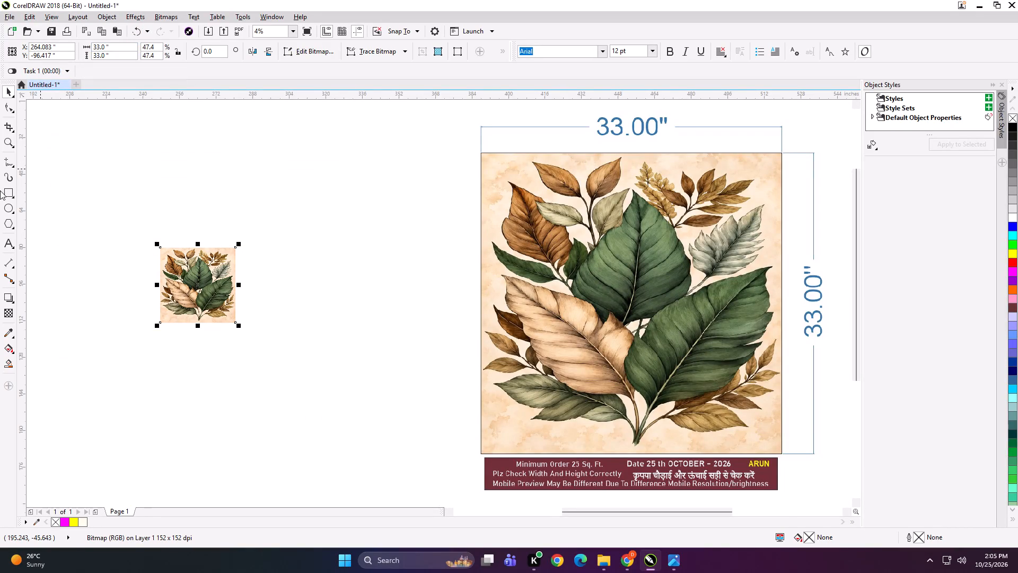
Frame the 33 x 33 inch leaf image with a matching outlined rectangle and group the two objects.
{"action": "double_click", "coordinate": [3, 190], "text": "shift"}
{"action": "key", "text": "shift+space"}
{"action": "left_click_drag", "start_coordinate": [103, 218], "coordinate": [254, 369]}
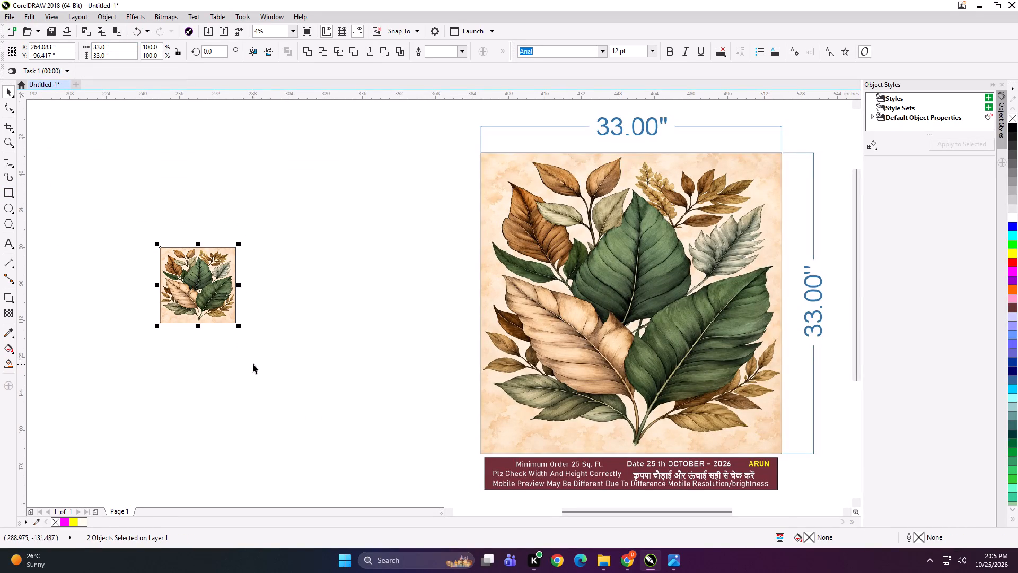
{"action": "key", "text": "ctrl+g"}
Start exporting the grouped image and create a folder named chandigarh in work (D:) > KD > PRINT FILE > 25 as the destination.
{"action": "key", "text": "ctrl+e"}
{"action": "left_click", "coordinate": [477, 149]}
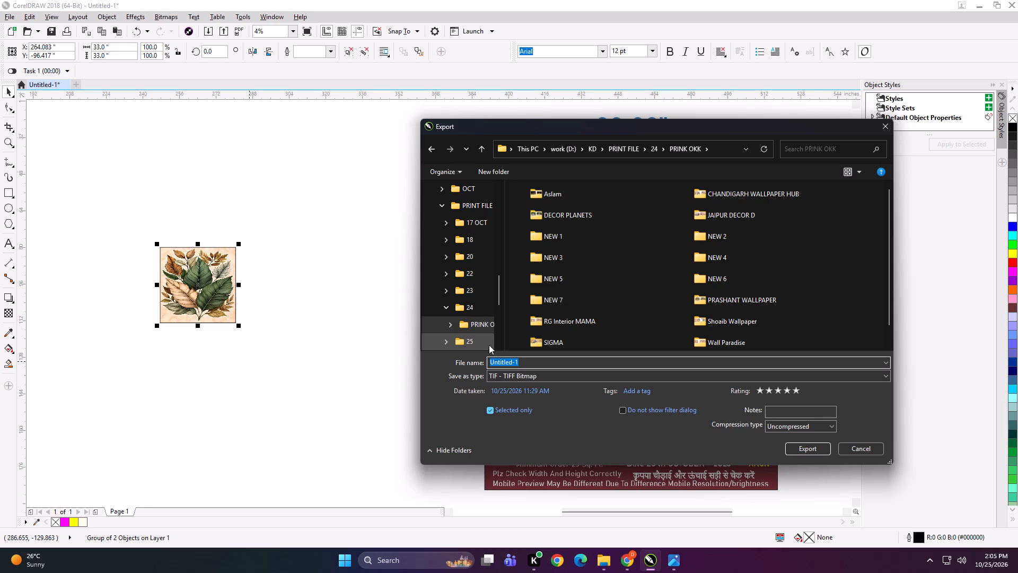
{"action": "double_click", "coordinate": [475, 345]}
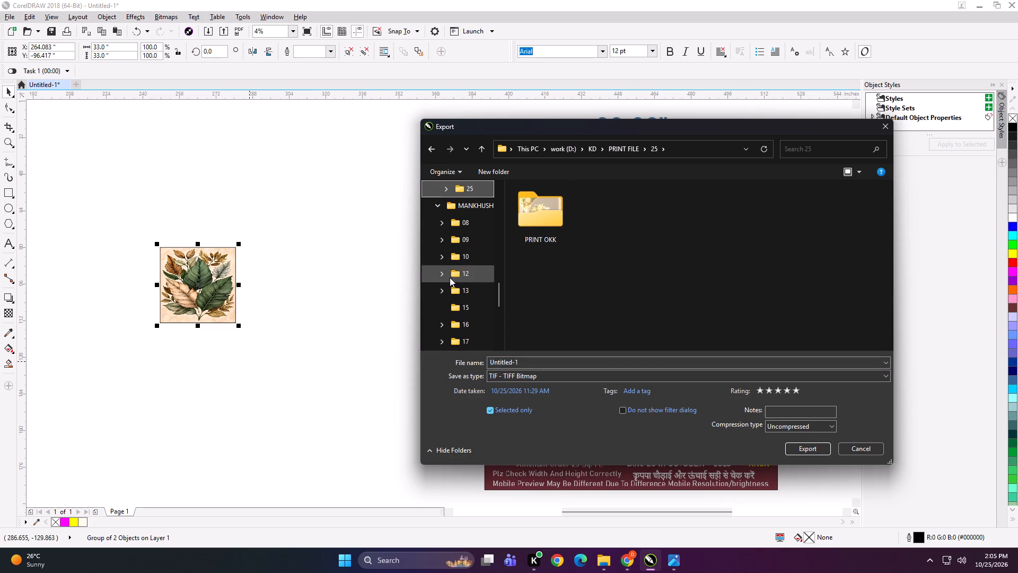
{"action": "scroll", "coordinate": [450, 278], "scroll_direction": "up", "scroll_amount": 4}
{"action": "scroll", "coordinate": [451, 279], "scroll_direction": "down", "scroll_amount": 4}
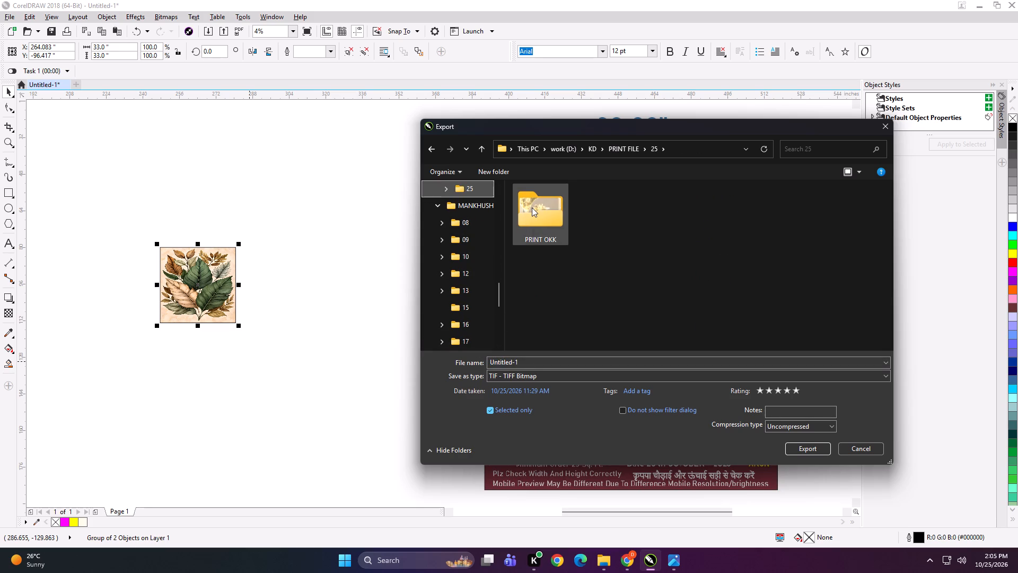
{"action": "left_click", "coordinate": [496, 175]}
{"action": "key", "text": "ctrl+v"}
{"action": "key", "text": "Return"}
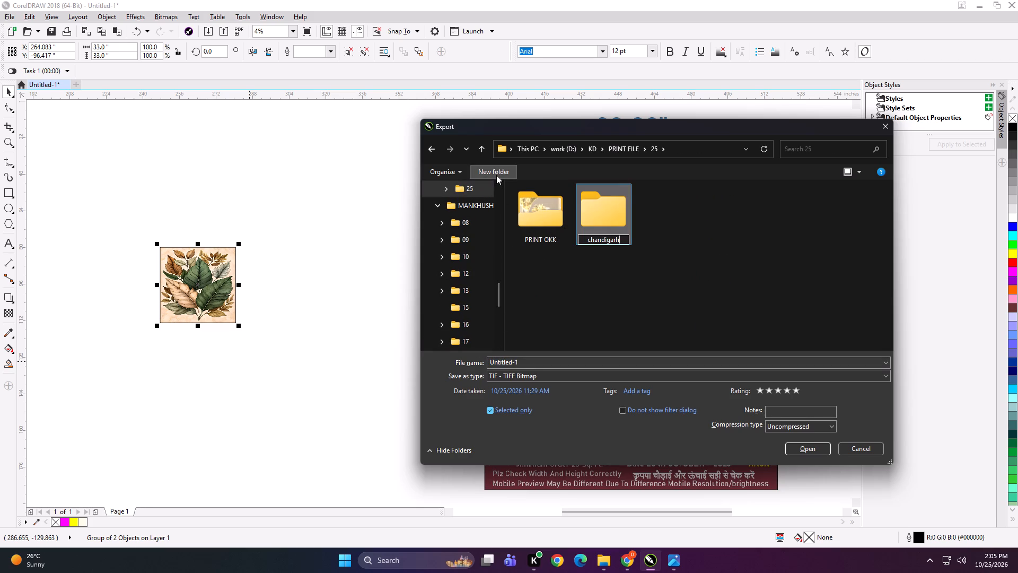
{"action": "triple_click", "coordinate": [534, 216]}
Export the grouped leaf image as a TIFF named 33x33 NW into the chandigarh folder.
{"action": "double_click", "coordinate": [548, 368]}
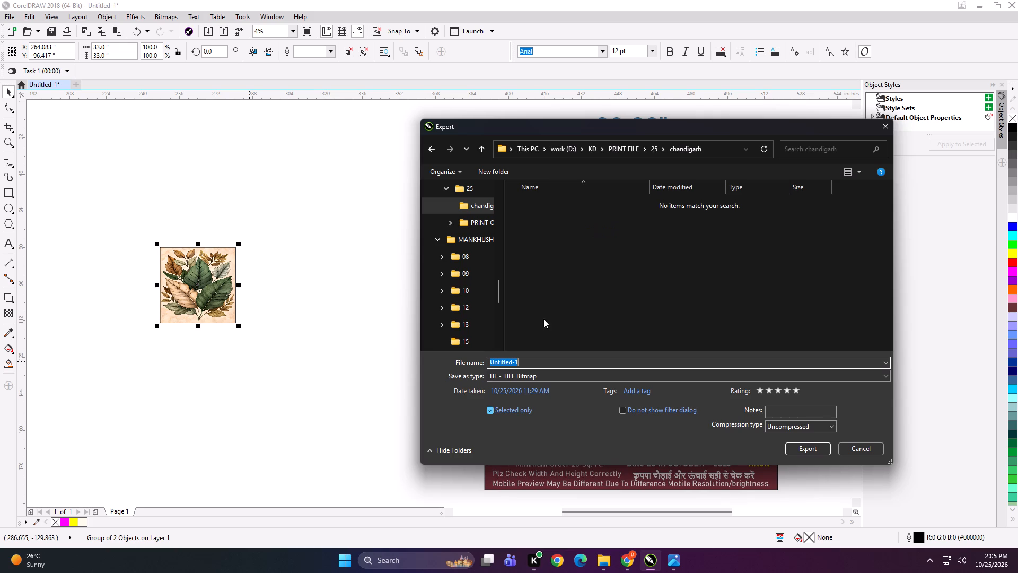
{"action": "type", "text": "33x33 NW"}
{"action": "key", "text": "Return"}
{"action": "key", "text": "Return"}
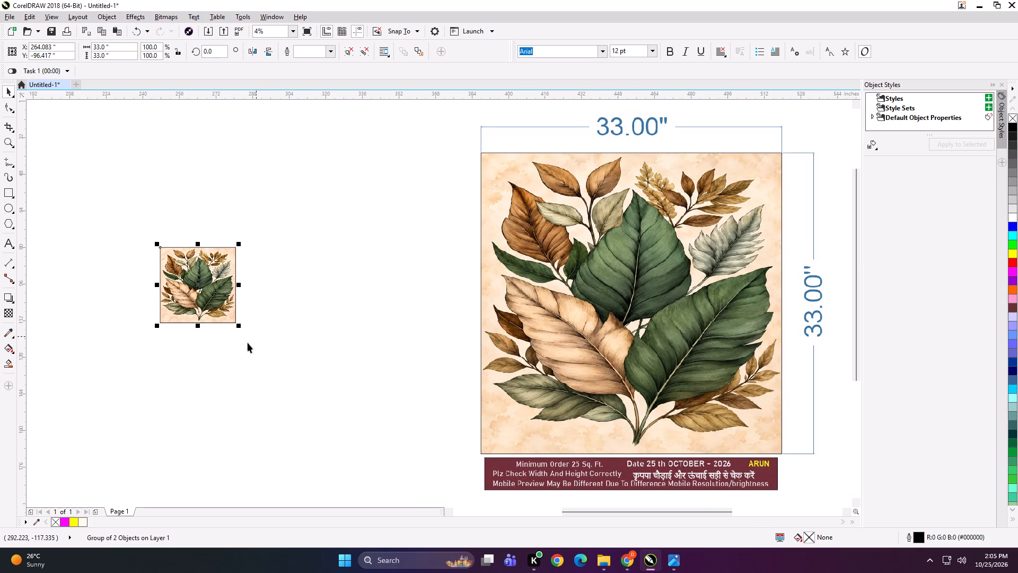
Enlarge the framed leaf group to slightly larger than the dimensioned 33.00" artwork and place it beside that artwork.
{"action": "left_click", "coordinate": [242, 326], "text": "shift"}
{"action": "left_click_drag", "start_coordinate": [242, 326], "coordinate": [321, 414], "text": "shift"}
{"action": "left_click_drag", "start_coordinate": [321, 413], "coordinate": [316, 404], "text": "shift"}
{"action": "left_click_drag", "start_coordinate": [240, 327], "coordinate": [334, 429], "text": "shift"}
{"action": "left_click_drag", "start_coordinate": [284, 309], "coordinate": [371, 331]}
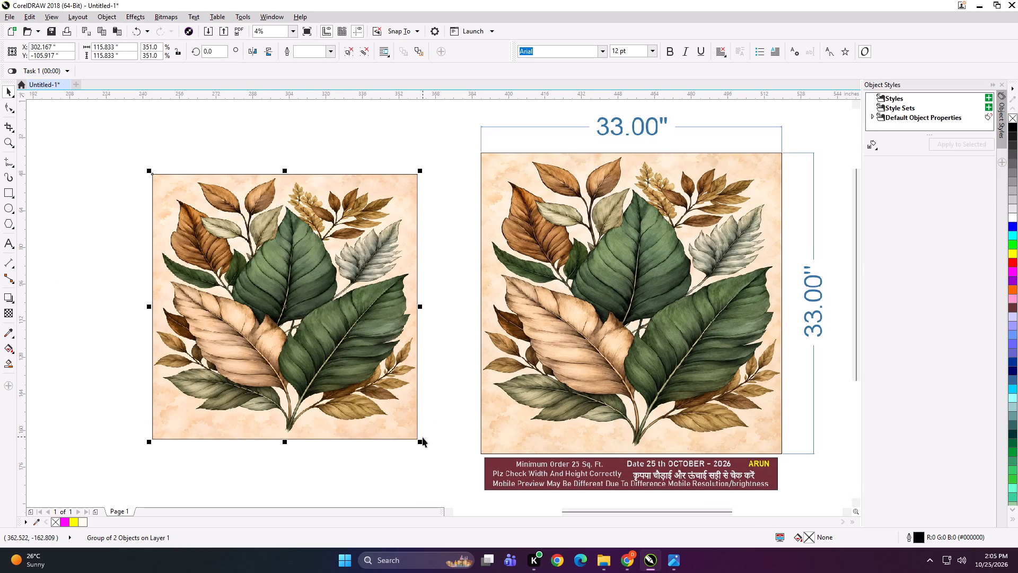
{"action": "left_click_drag", "start_coordinate": [419, 444], "coordinate": [457, 489], "text": "shift"}
Select the leaf group together with the dimensioned artwork and scale both down to about 3.6 x 1.95 inches overall.
{"action": "left_click", "coordinate": [529, 345], "text": "shift"}
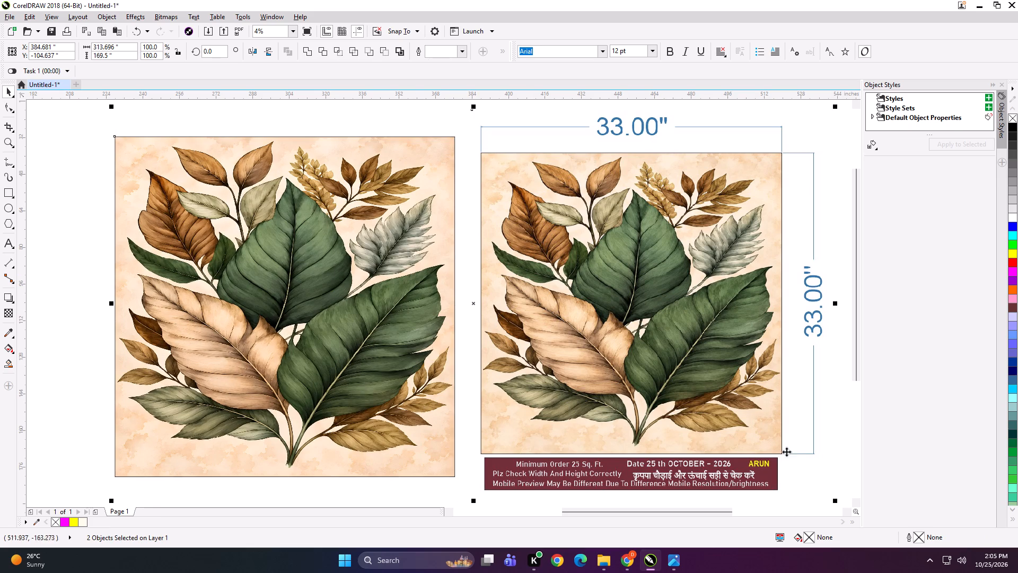
{"action": "left_click_drag", "start_coordinate": [836, 502], "coordinate": [744, 457], "text": "shift"}
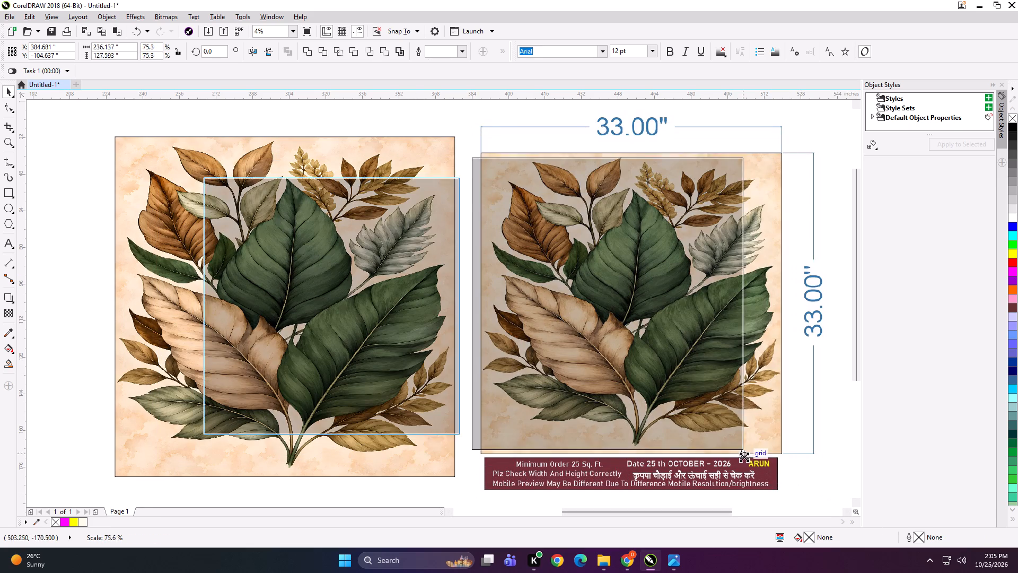
{"action": "left_click_drag", "start_coordinate": [744, 457], "coordinate": [486, 315], "text": "shift"}
{"action": "scroll", "coordinate": [466, 302], "scroll_direction": "up", "scroll_amount": 3}
{"action": "scroll", "coordinate": [585, 329], "scroll_direction": "up", "scroll_amount": 2}
{"action": "left_click_drag", "start_coordinate": [705, 454], "coordinate": [644, 424], "text": "shift"}
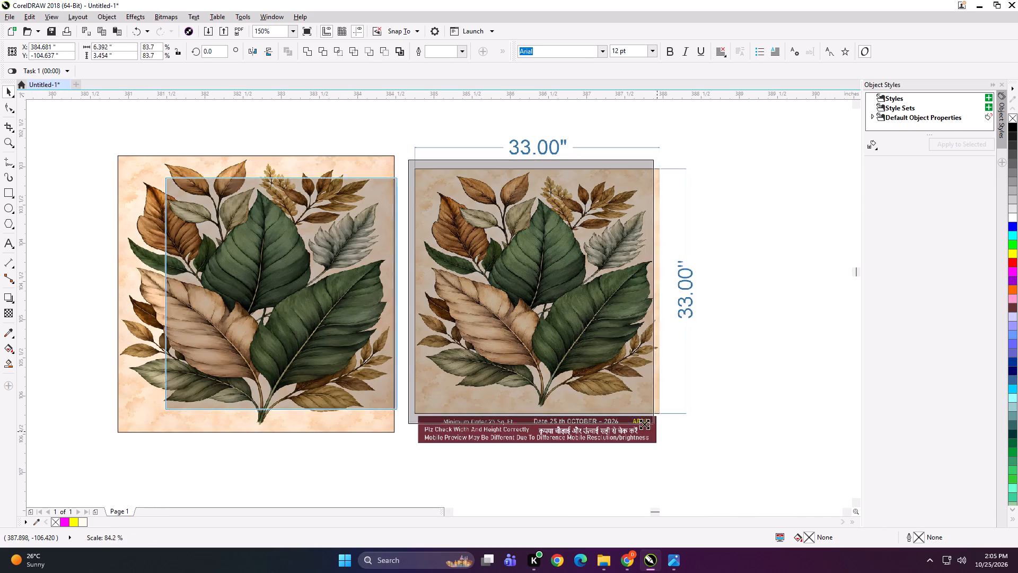
{"action": "left_click_drag", "start_coordinate": [644, 424], "coordinate": [580, 371], "text": "shift"}
Export the reduced side-by-side layout under the file name FSGFH.
{"action": "key", "text": "ctrl+e"}
{"action": "type", "text": "FSGFH"}
{"action": "key", "text": "Return"}
{"action": "key", "text": "Return"}
{"action": "key", "text": "Return"}
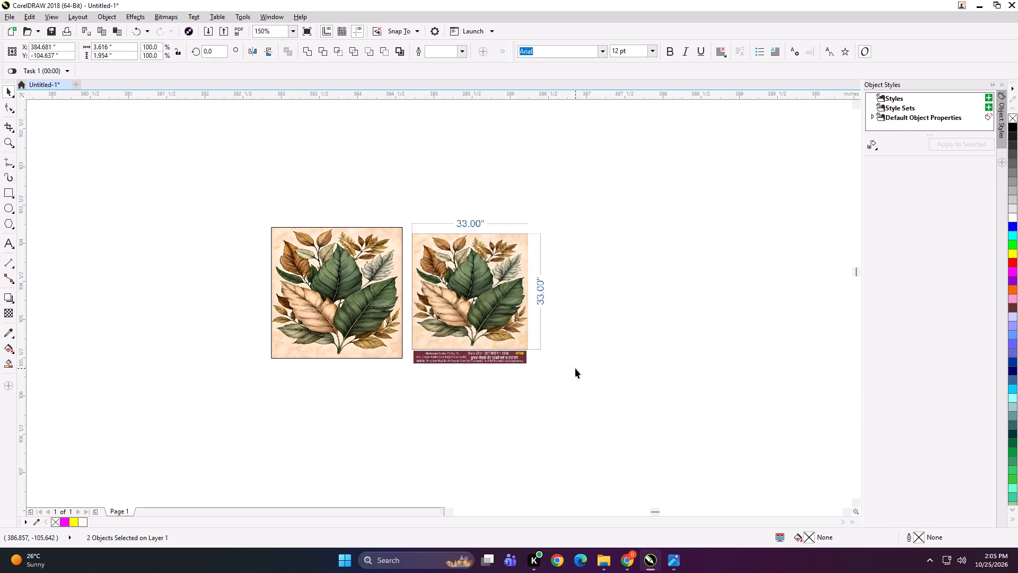
Delete the exported leaf group and dimensioned artwork from the document.
{"action": "key", "text": "Delete"}
{"action": "key", "text": "F4"}
{"action": "left_click", "coordinate": [569, 359]}
{"action": "scroll", "coordinate": [674, 370], "scroll_direction": "down", "scroll_amount": 4}
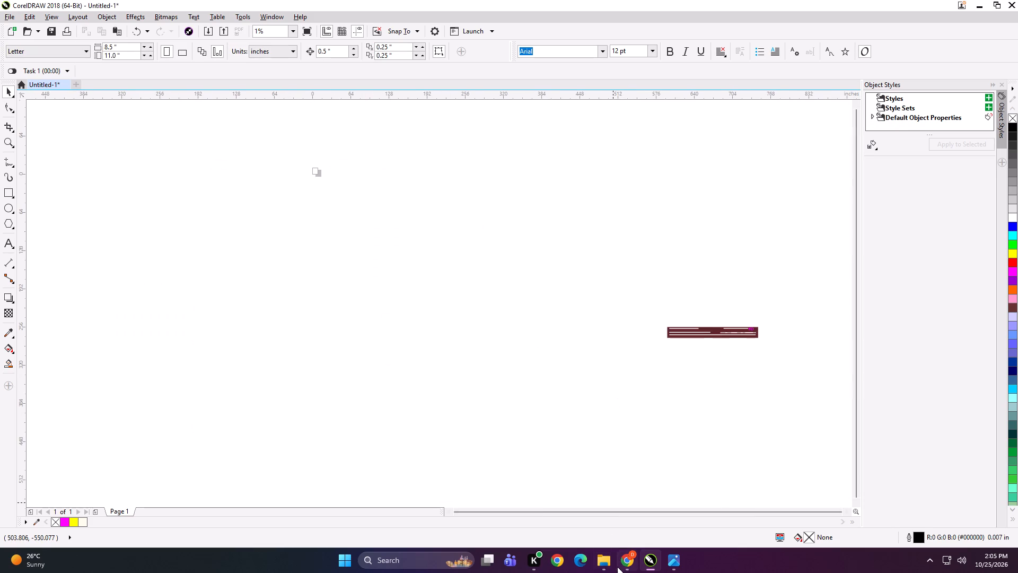
In File Explorer, move the chandigarh folder from work (D:) > KD > PRINT FILE > 25 into its PRINT OKK subfolder.
{"action": "left_click", "coordinate": [604, 567]}
{"action": "left_click", "coordinate": [580, 500]}
{"action": "left_click", "coordinate": [524, 336]}
{"action": "scroll", "coordinate": [56, 230], "scroll_direction": "up", "scroll_amount": 4}
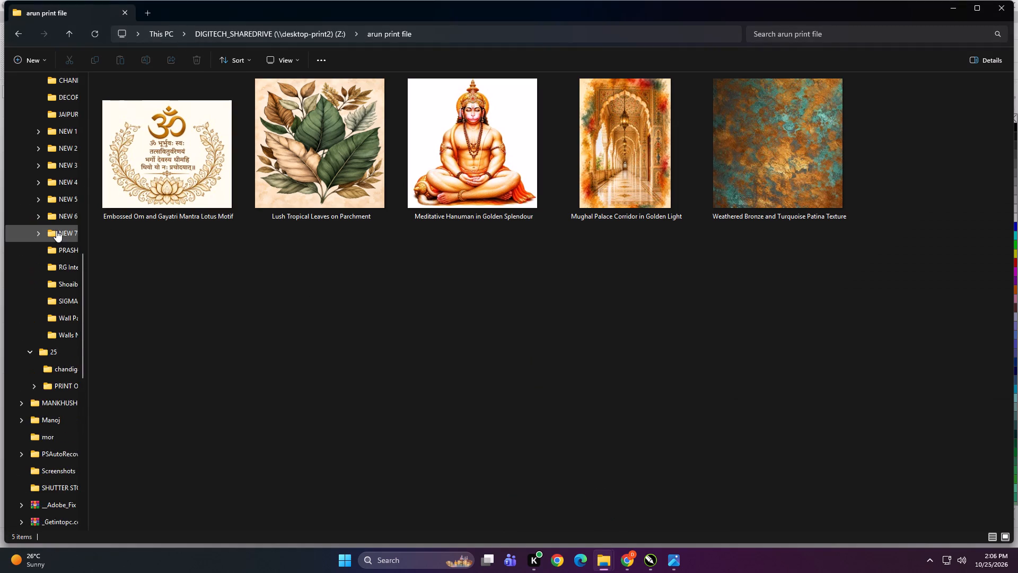
{"action": "scroll", "coordinate": [56, 230], "scroll_direction": "up", "scroll_amount": 6}
{"action": "scroll", "coordinate": [63, 286], "scroll_direction": "up", "scroll_amount": 3}
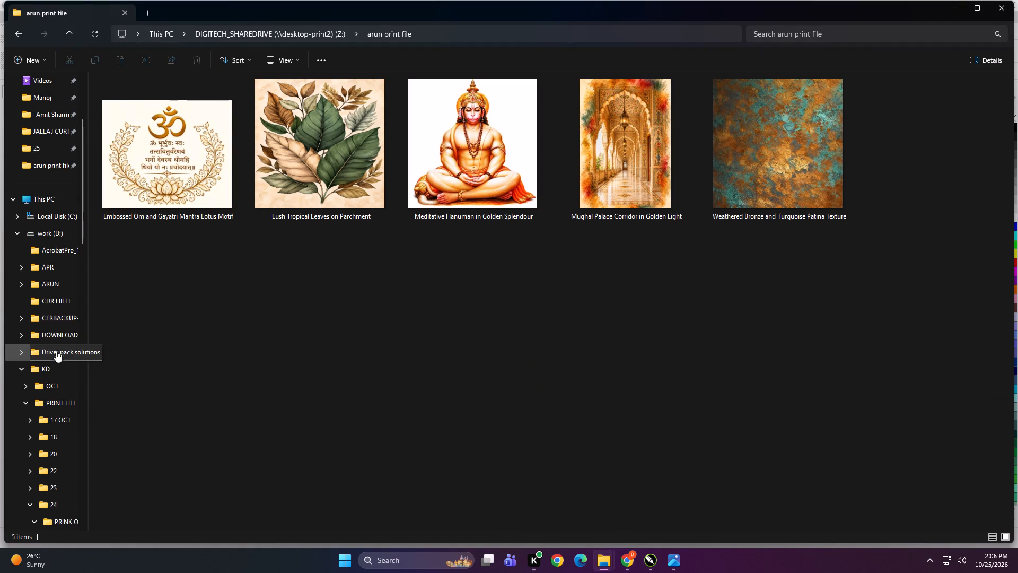
{"action": "left_click", "coordinate": [55, 363]}
{"action": "triple_click", "coordinate": [249, 153]}
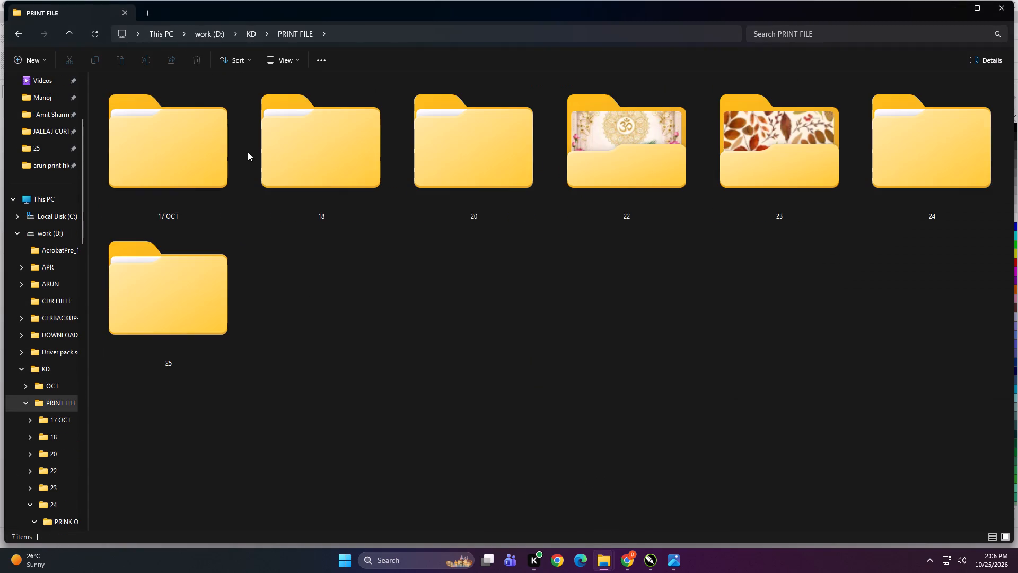
{"action": "double_click", "coordinate": [197, 293]}
{"action": "left_click", "coordinate": [122, 104]}
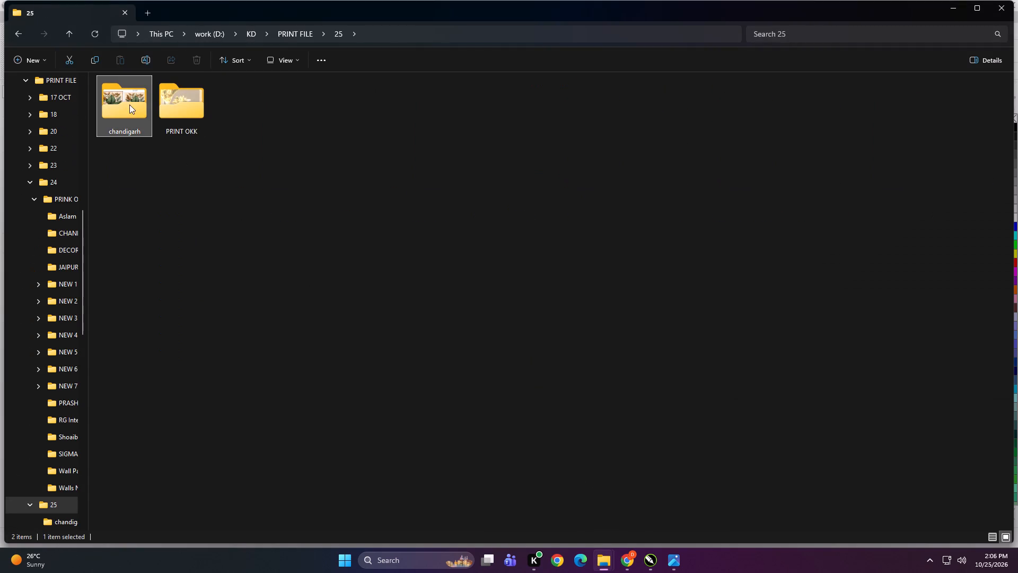
{"action": "key", "text": "ctrl+x"}
{"action": "triple_click", "coordinate": [190, 105]}
{"action": "triple_click", "coordinate": [278, 368]}
{"action": "key", "text": "ctrl+v"}
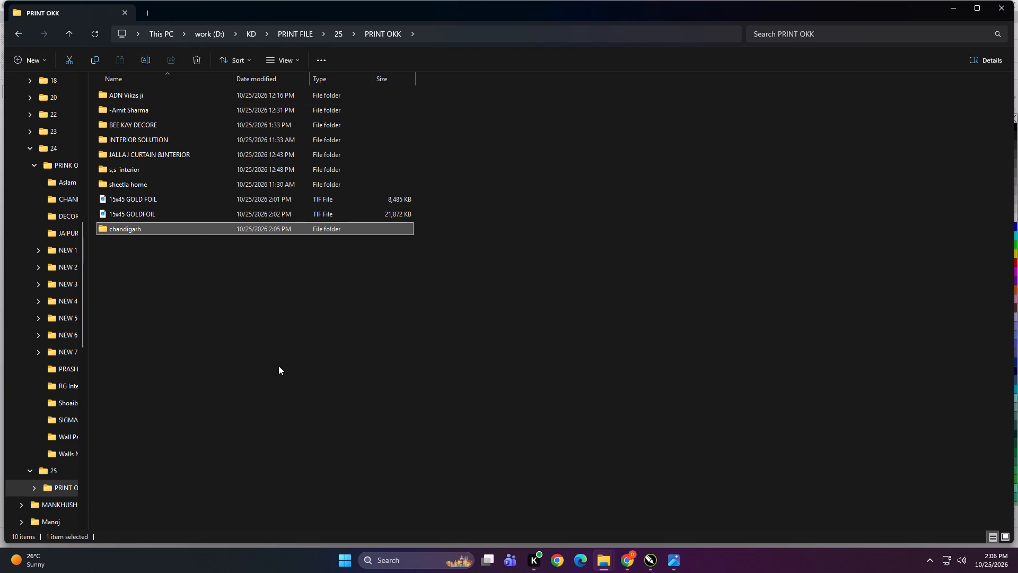
Copy the chandigarh folder from PRINT OKK into Print > 25 on the DIGITECH_SHAREDRIVE (Z:) network drive.
{"action": "key", "text": "ctrl+c"}
{"action": "key", "text": "ctrl+c"}
{"action": "scroll", "coordinate": [69, 336], "scroll_direction": "up", "scroll_amount": 8}
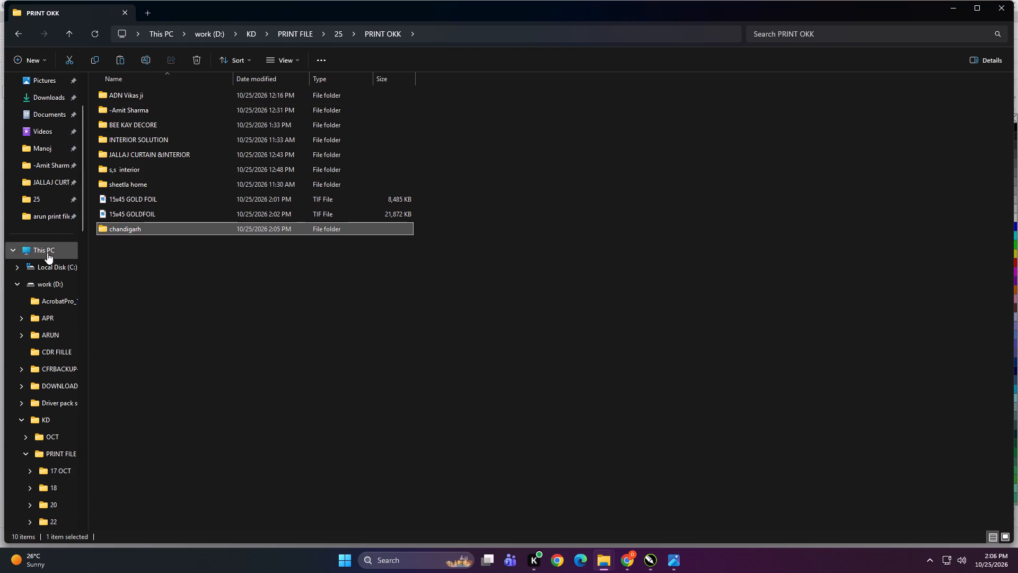
{"action": "double_click", "coordinate": [47, 253]}
{"action": "triple_click", "coordinate": [184, 306]}
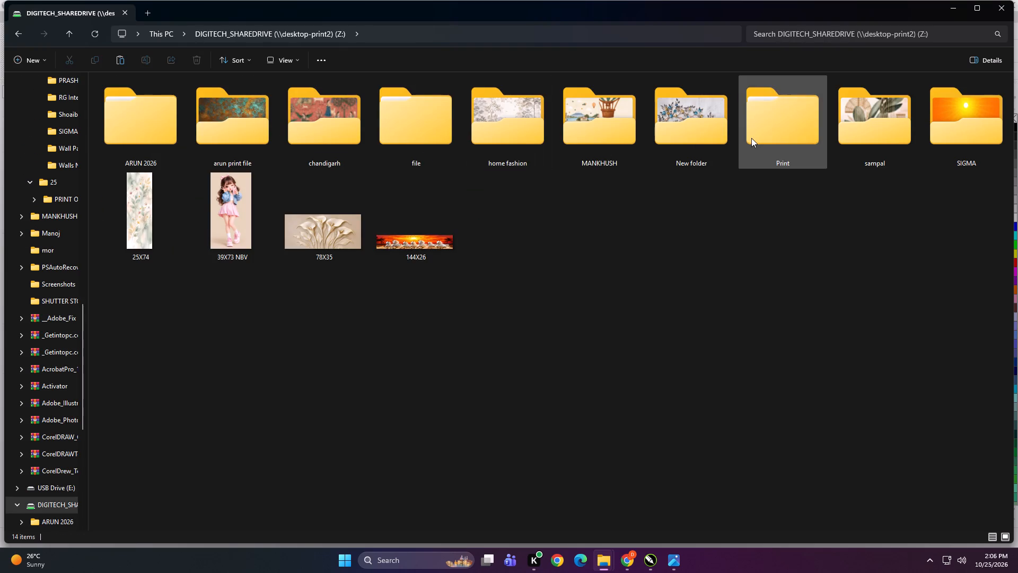
{"action": "double_click", "coordinate": [751, 138]}
{"action": "triple_click", "coordinate": [475, 105]}
{"action": "right_click", "coordinate": [334, 219]}
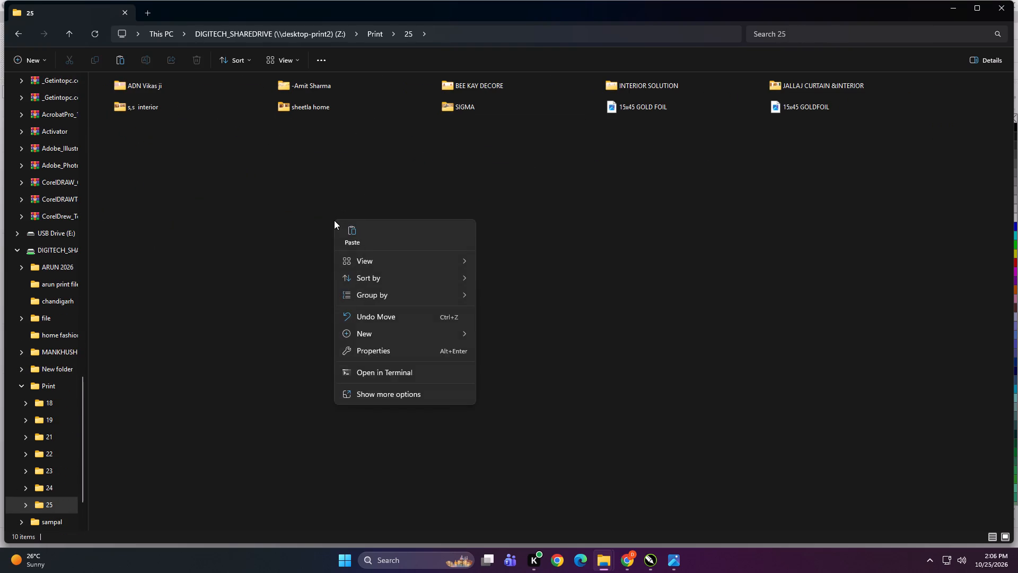
{"action": "left_click", "coordinate": [345, 232]}
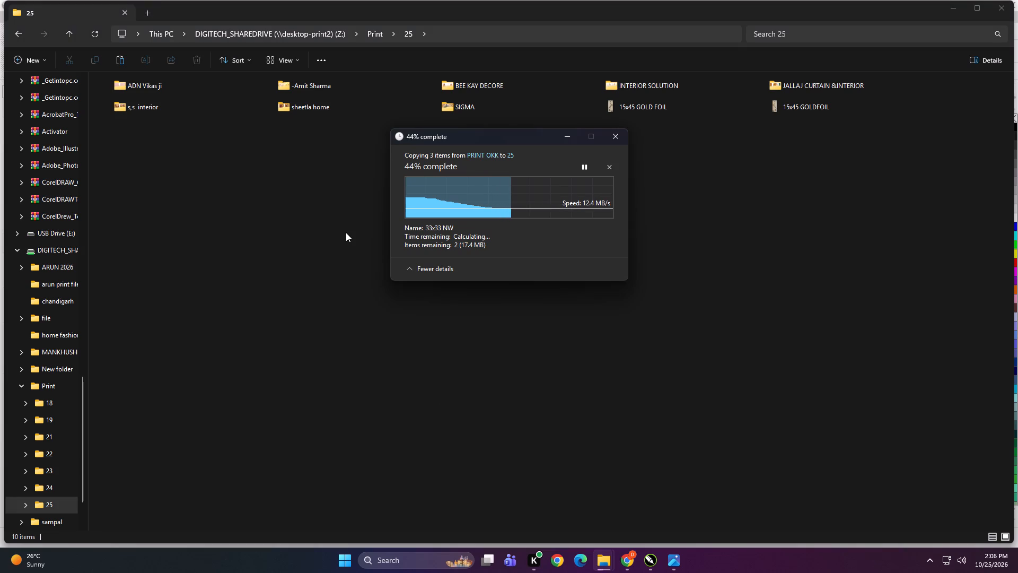
{"action": "left_click", "coordinate": [331, 263]}
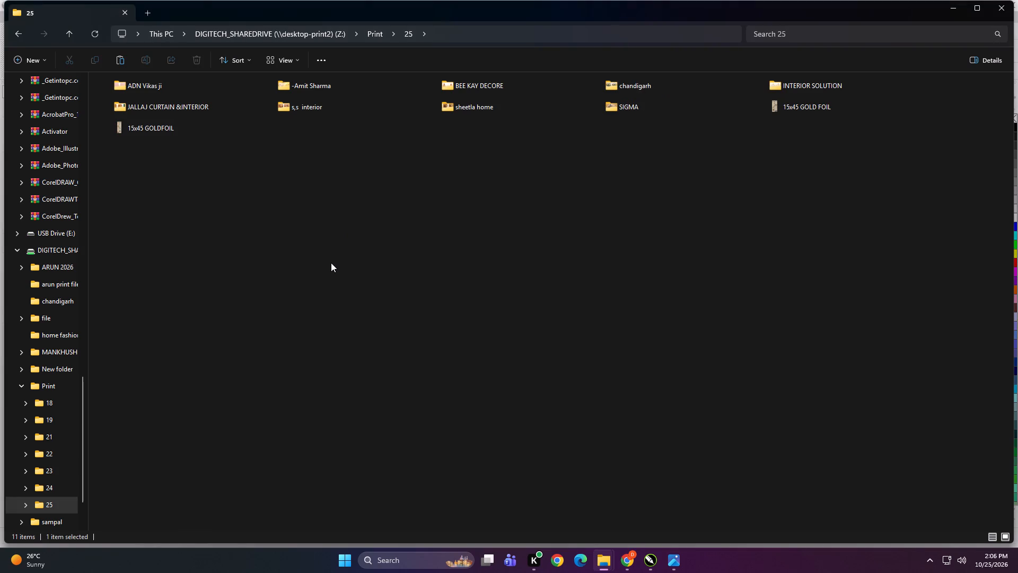
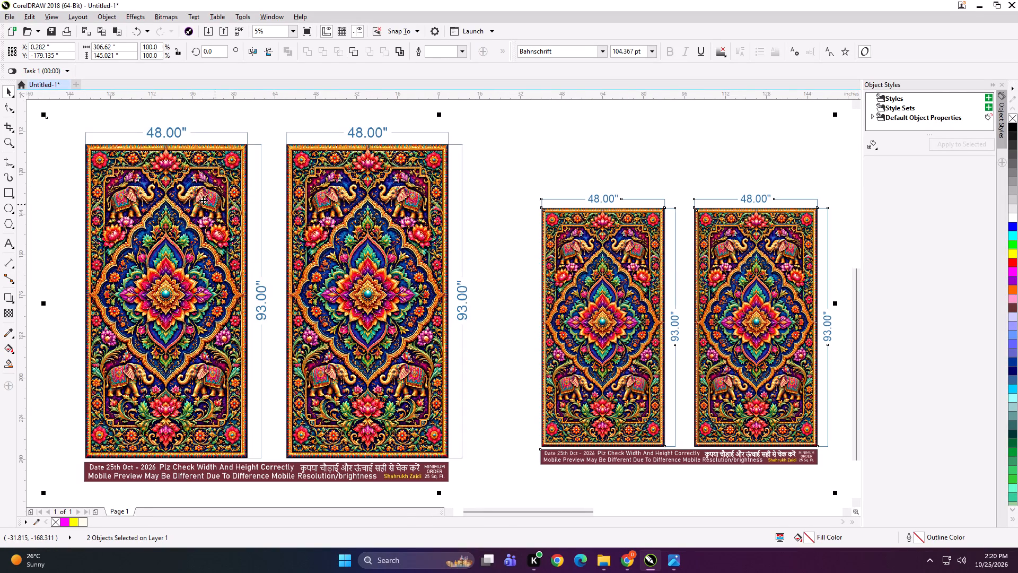
Ungroup the smaller two-panel copy and delete the loose unfilled rectangles over its panels.
{"action": "left_click", "coordinate": [618, 138]}
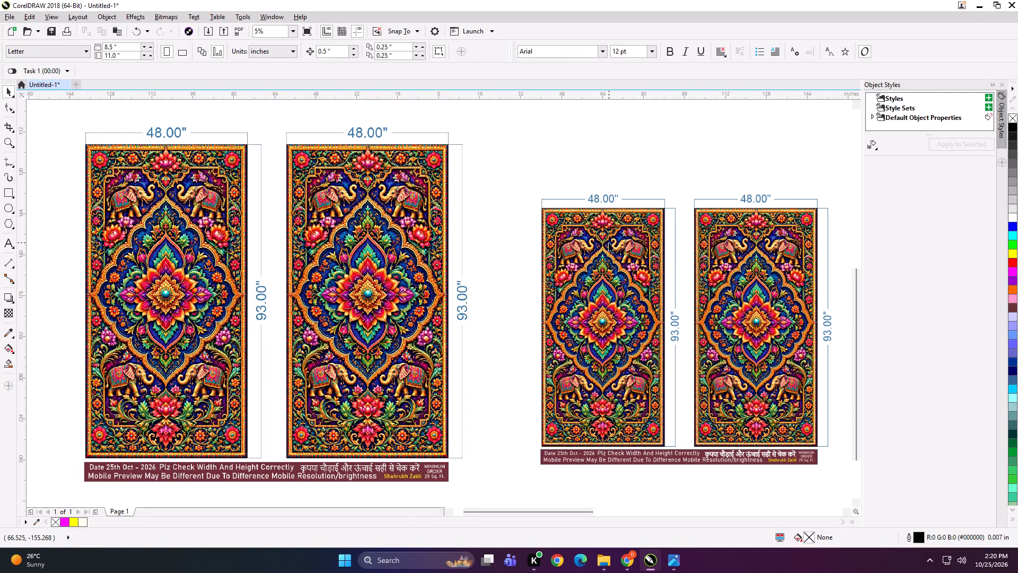
{"action": "left_click", "coordinate": [609, 242]}
{"action": "key", "text": "ctrl+u"}
{"action": "left_click", "coordinate": [586, 156]}
{"action": "left_click_drag", "start_coordinate": [577, 160], "coordinate": [590, 170]}
{"action": "left_click_drag", "start_coordinate": [597, 175], "coordinate": [618, 192]}
{"action": "left_click_drag", "start_coordinate": [793, 322], "coordinate": [809, 341]}
{"action": "left_click_drag", "start_coordinate": [812, 345], "coordinate": [816, 352]}
{"action": "double_click", "coordinate": [816, 352]}
{"action": "key", "text": "ctrl+z"}
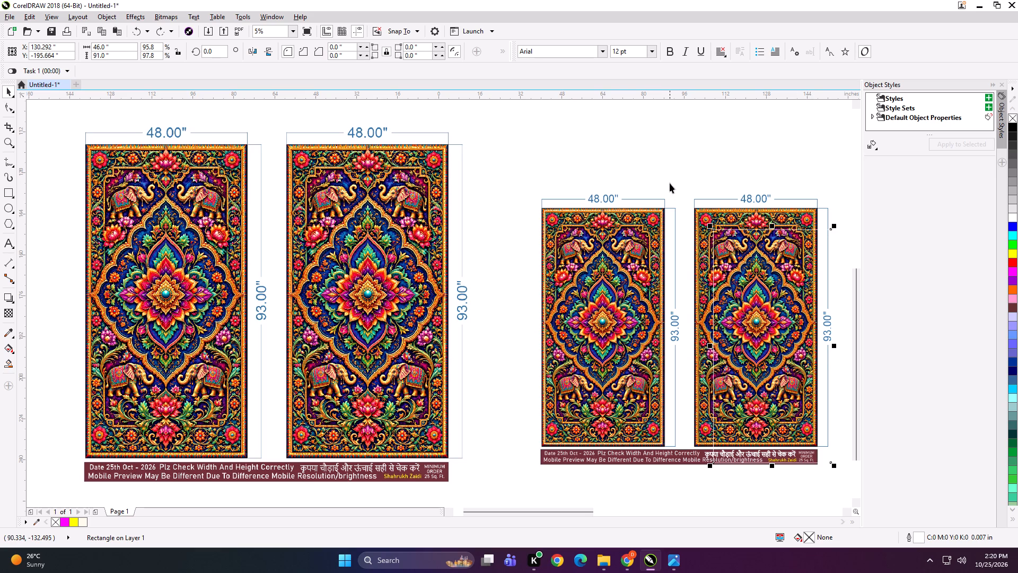
{"action": "key", "text": "Delete"}
{"action": "left_click_drag", "start_coordinate": [618, 286], "coordinate": [593, 299]}
{"action": "key", "text": "Delete"}
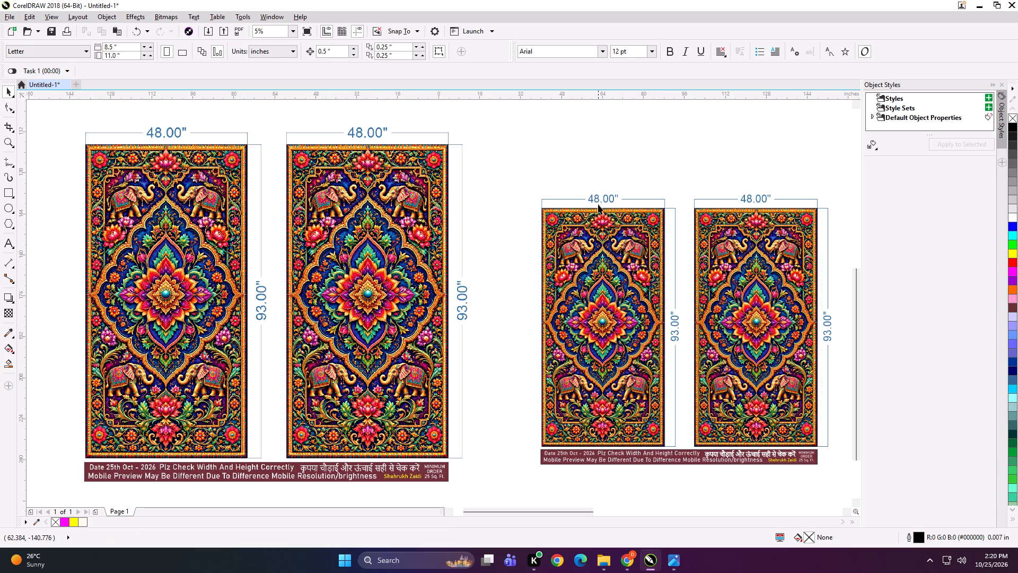
Delete the 48" and 93" dimensions and the date notice strip from the smaller two-panel copy.
{"action": "key", "text": "Delete"}
{"action": "double_click", "coordinate": [594, 196]}
{"action": "key", "text": "Delete"}
{"action": "left_click", "coordinate": [679, 326]}
{"action": "key", "text": "Delete"}
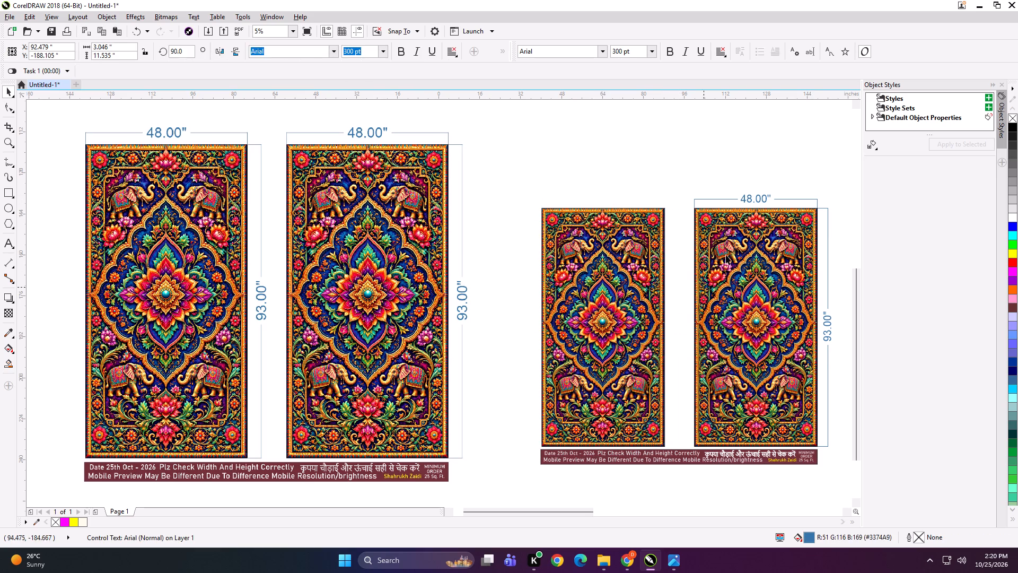
{"action": "left_click", "coordinate": [731, 186]}
{"action": "left_click_drag", "start_coordinate": [736, 190], "coordinate": [840, 359]}
{"action": "key", "text": "Delete"}
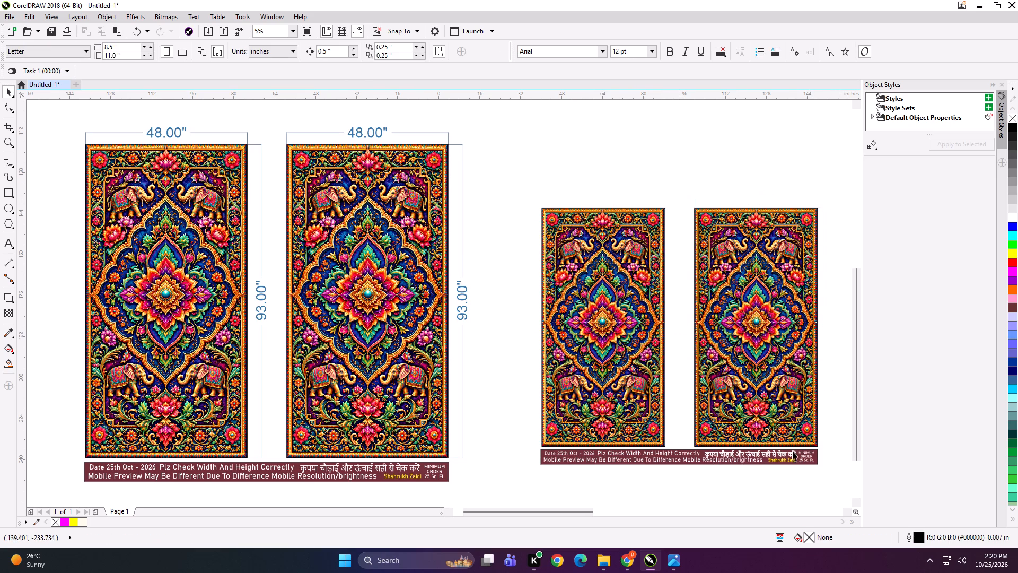
{"action": "double_click", "coordinate": [790, 458]}
{"action": "key", "text": "Delete"}
Add artistic text "a" on the top edge of the smaller copy's left panel and "b" on its right panel's.
{"action": "left_click", "coordinate": [702, 341]}
{"action": "left_click", "coordinate": [605, 300]}
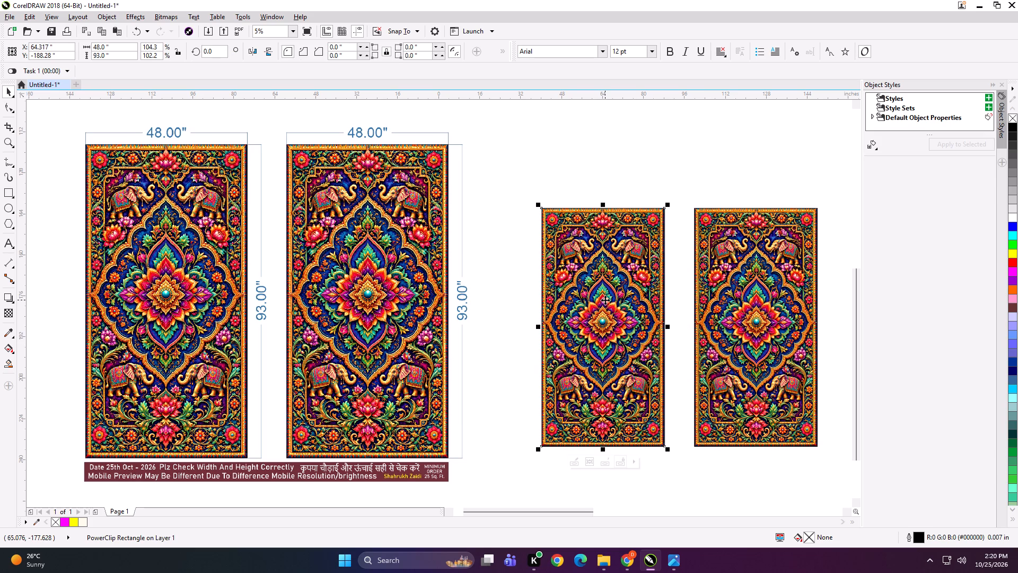
{"action": "double_click", "coordinate": [594, 169]}
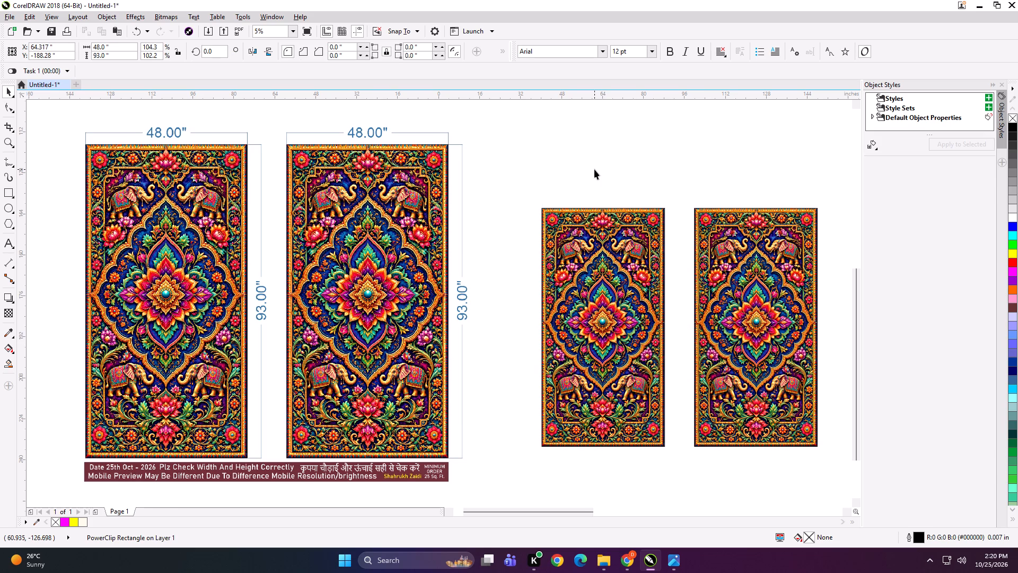
{"action": "double_click", "coordinate": [11, 244]}
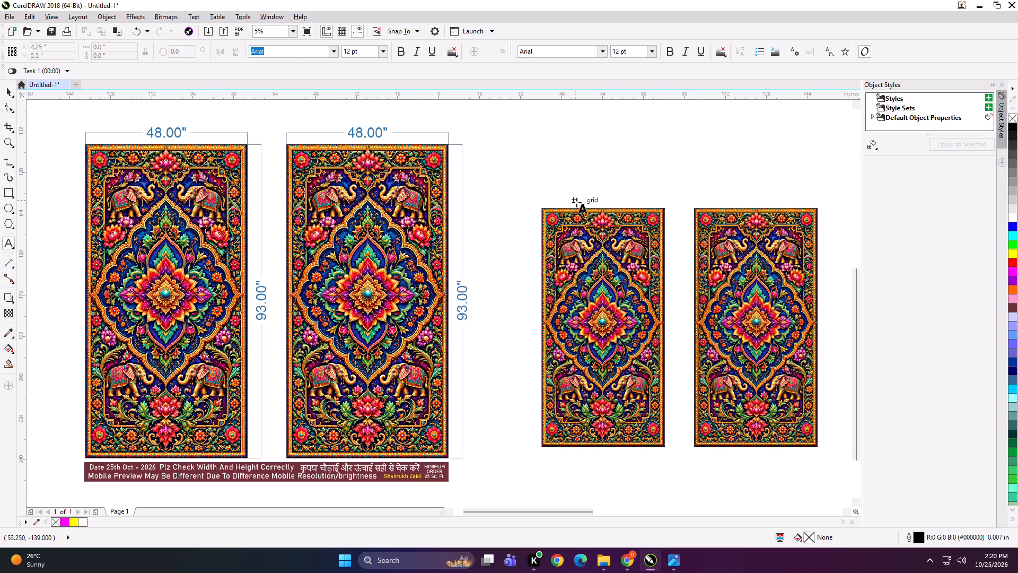
{"action": "double_click", "coordinate": [581, 206]}
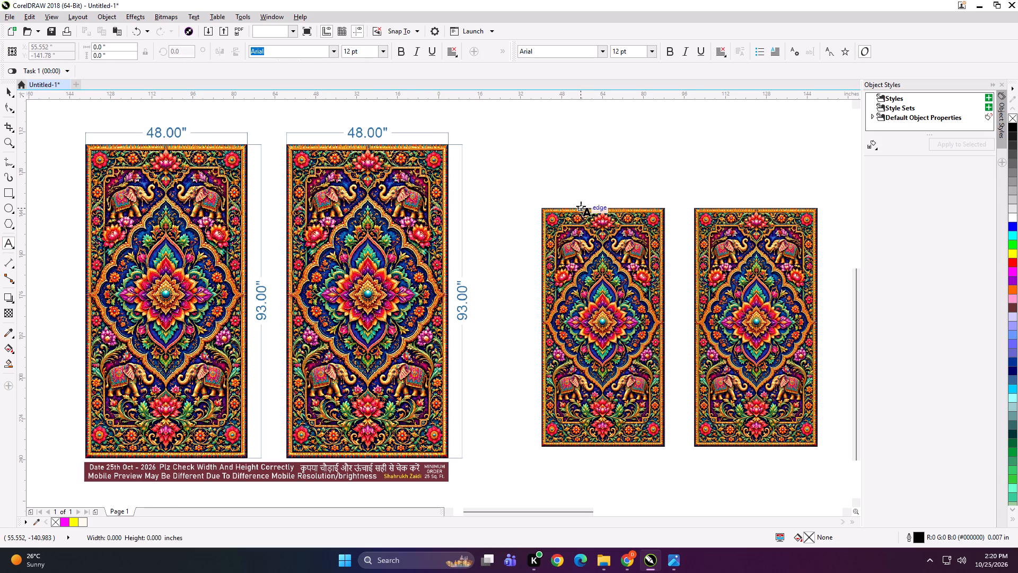
{"action": "key", "text": "a"}
{"action": "left_click", "coordinate": [723, 206]}
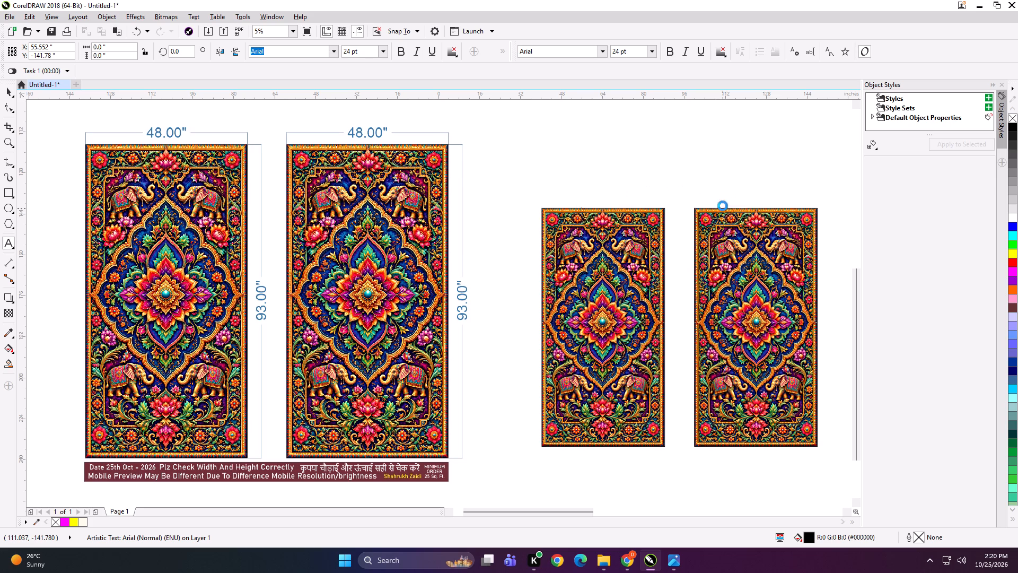
{"action": "key", "text": "b"}
{"action": "double_click", "coordinate": [8, 91]}
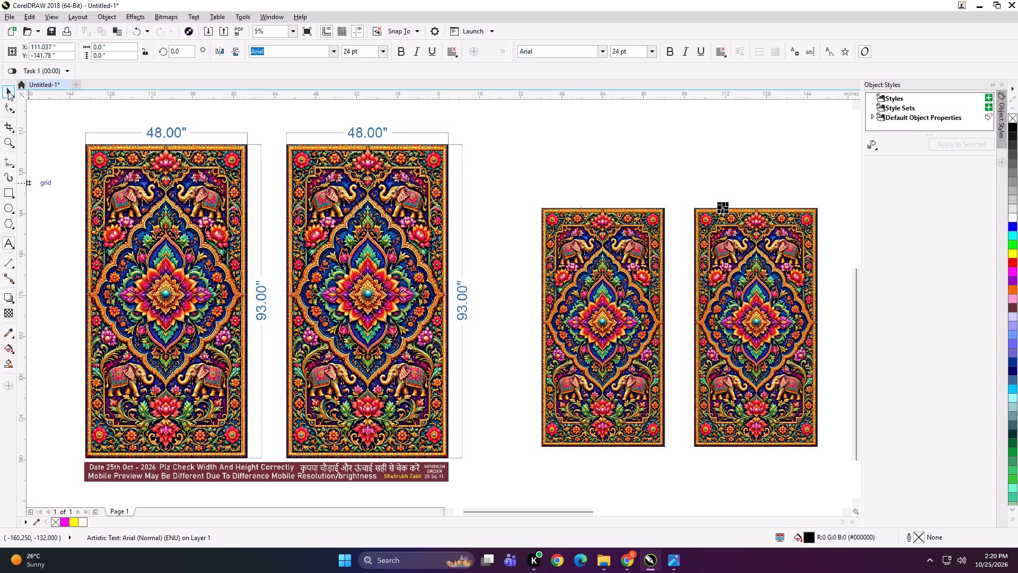
Group the smaller copy's right panel with its "b" text.
{"action": "left_click", "coordinate": [704, 196]}
{"action": "left_click", "coordinate": [704, 185]}
{"action": "left_click_drag", "start_coordinate": [712, 193], "coordinate": [745, 230]}
{"action": "left_click", "coordinate": [752, 242]}
{"action": "left_click", "coordinate": [754, 247]}
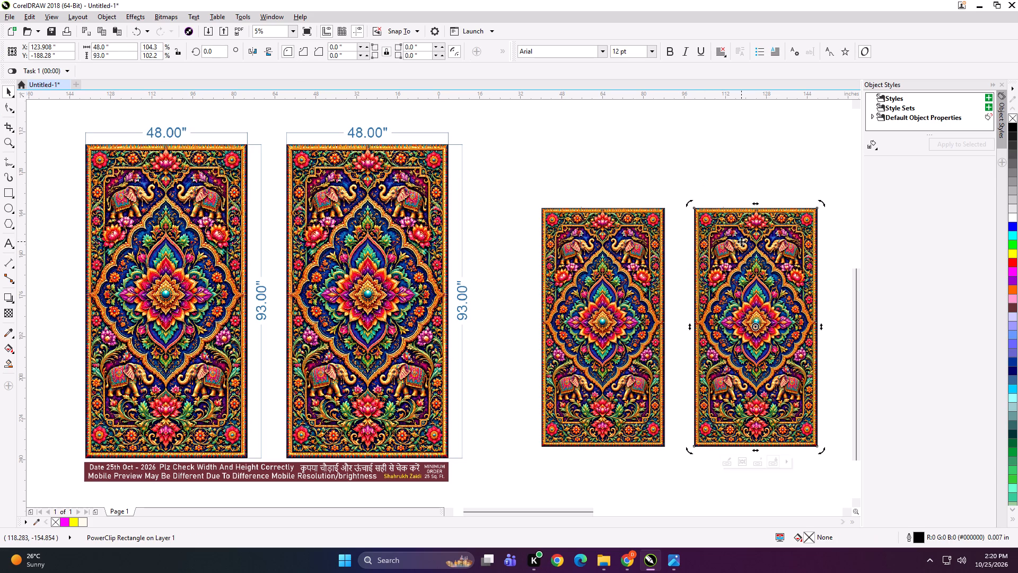
{"action": "left_click", "coordinate": [703, 168]}
{"action": "scroll", "coordinate": [561, 184], "scroll_direction": "down", "scroll_amount": 1}
{"action": "left_click", "coordinate": [618, 166]}
{"action": "left_click_drag", "start_coordinate": [620, 169], "coordinate": [717, 324], "text": "shift"}
{"action": "key", "text": "ctrl+g"}
Group the smaller copy's left panel with its "a" text.
{"action": "left_click", "coordinate": [627, 164], "text": "shift"}
{"action": "left_click_drag", "start_coordinate": [620, 171], "coordinate": [517, 359], "text": "shift"}
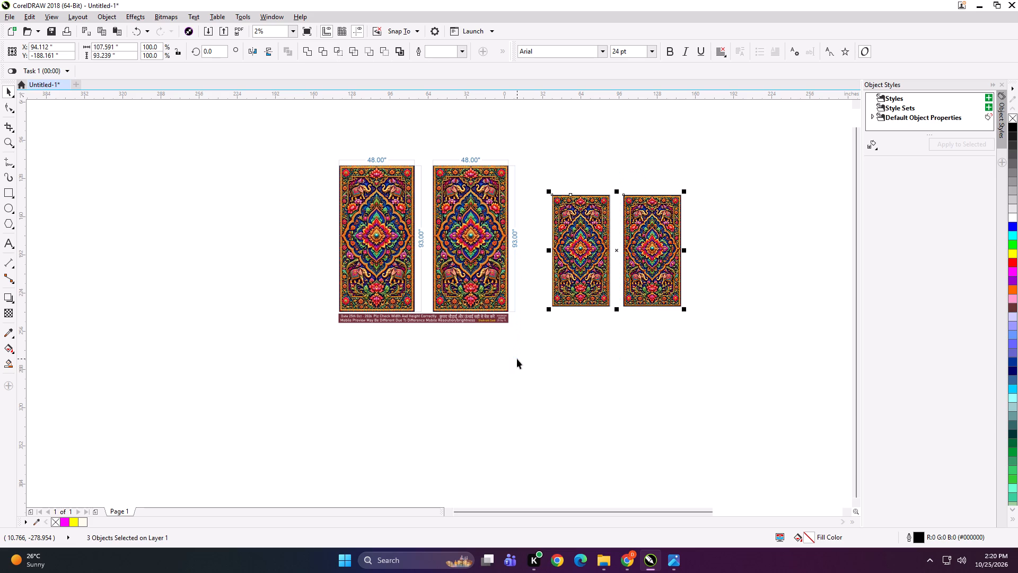
{"action": "left_click", "coordinate": [611, 201]}
{"action": "double_click", "coordinate": [613, 164]}
{"action": "left_click_drag", "start_coordinate": [613, 164], "coordinate": [602, 230]}
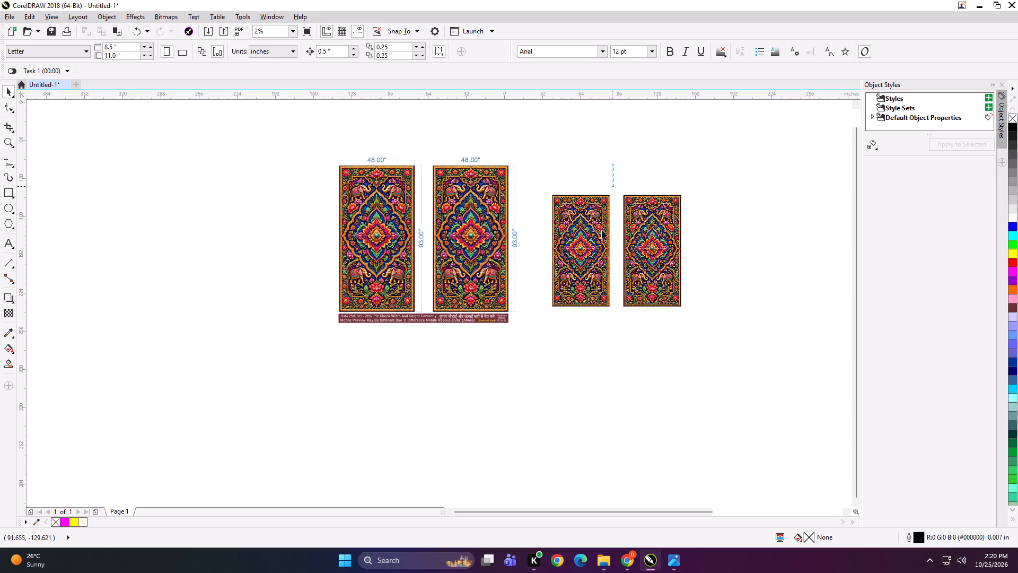
{"action": "left_click_drag", "start_coordinate": [602, 230], "coordinate": [548, 384]}
{"action": "key", "text": "ctrl+g"}
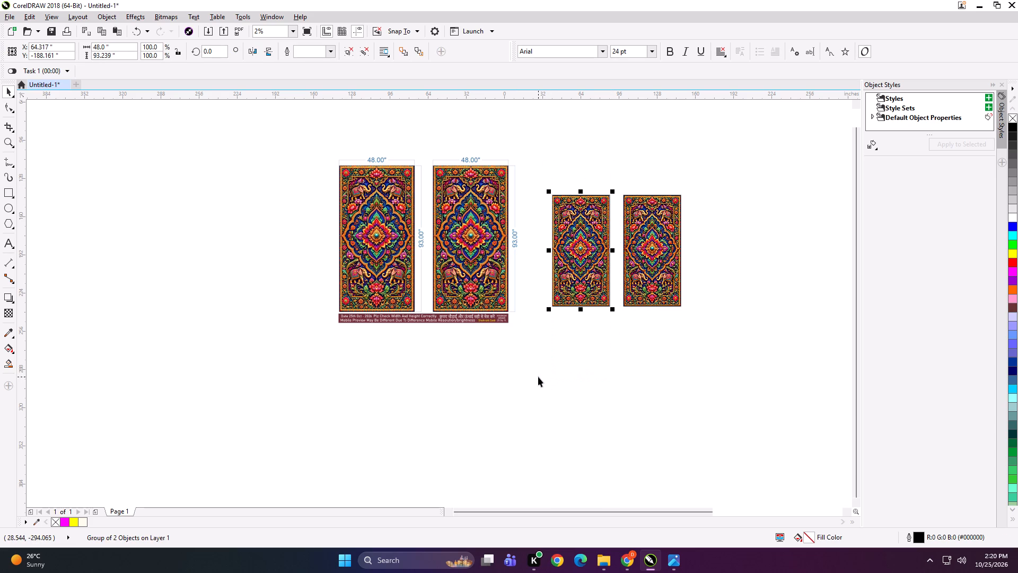
Examine the smaller copy's elephant and lotus artwork up close.
{"action": "scroll", "coordinate": [587, 268], "scroll_direction": "up", "scroll_amount": 2}
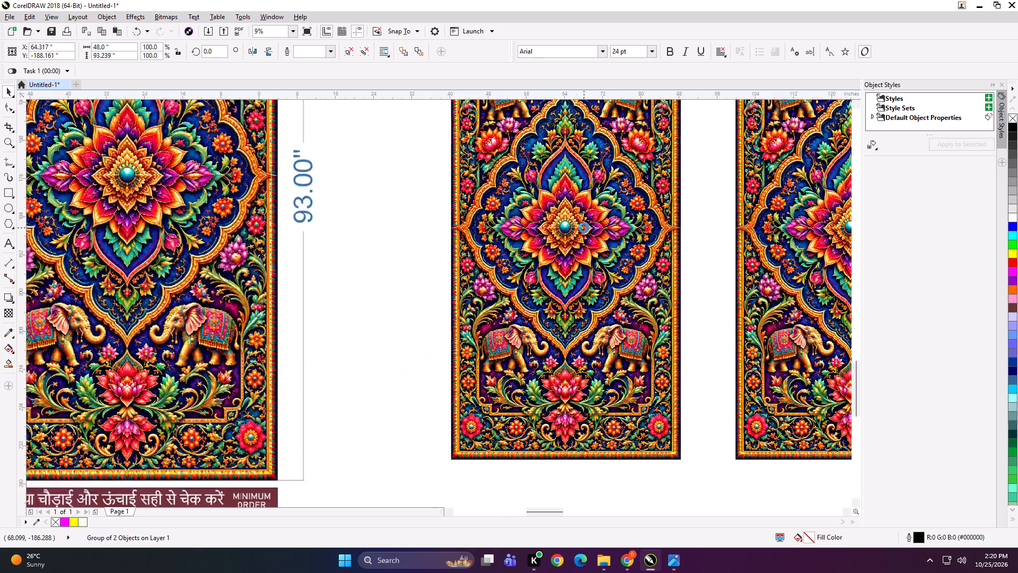
{"action": "scroll", "coordinate": [584, 228], "scroll_direction": "up", "scroll_amount": 3}
{"action": "scroll", "coordinate": [507, 258], "scroll_direction": "down", "scroll_amount": 3}
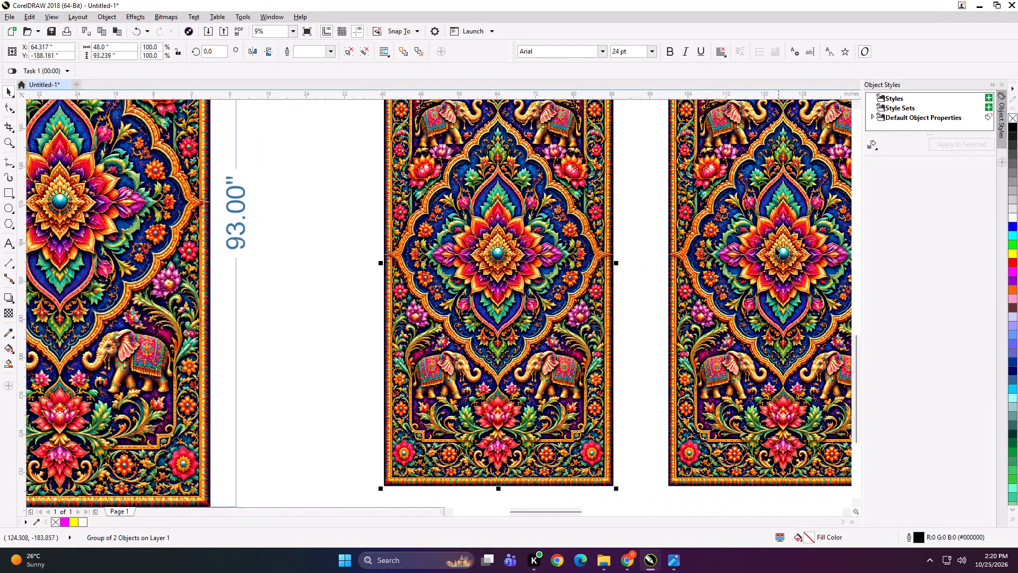
{"action": "scroll", "coordinate": [774, 248], "scroll_direction": "up", "scroll_amount": 4}
{"action": "scroll", "coordinate": [682, 250], "scroll_direction": "down", "scroll_amount": 2}
{"action": "scroll", "coordinate": [596, 282], "scroll_direction": "up", "scroll_amount": 3}
{"action": "scroll", "coordinate": [596, 282], "scroll_direction": "down", "scroll_amount": 4}
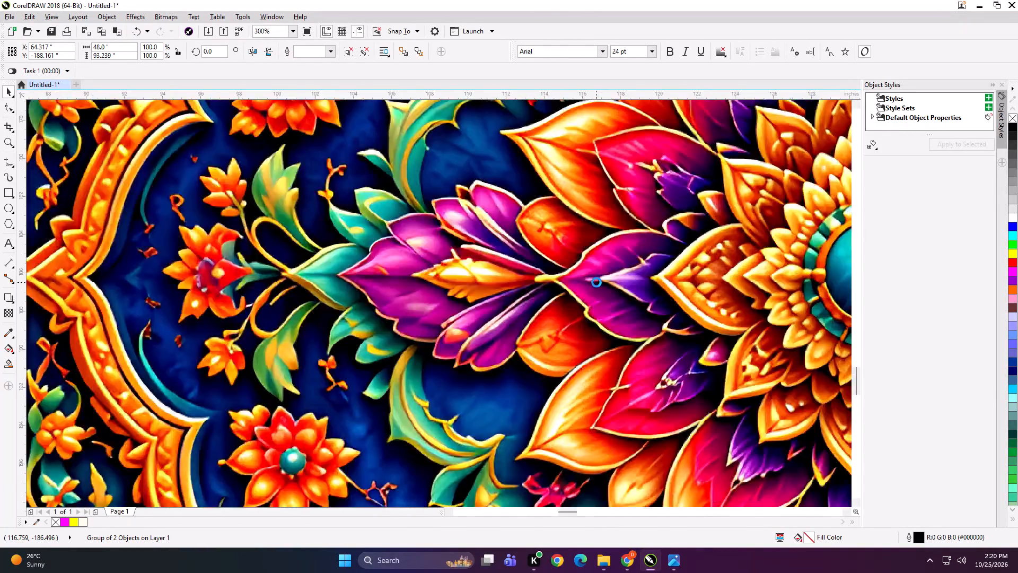
{"action": "scroll", "coordinate": [596, 282], "scroll_direction": "down", "scroll_amount": 4}
Export only the grouped left panel as an uncompressed TIFF, browsing to the KD folder on work (D:).
{"action": "key", "text": "ctrl+e"}
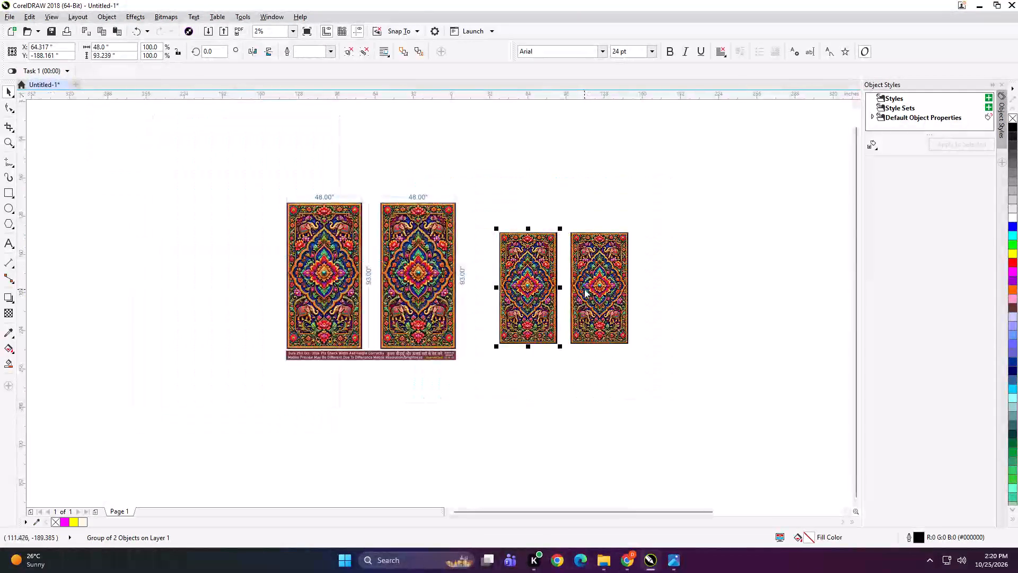
{"action": "left_click", "coordinate": [481, 151]}
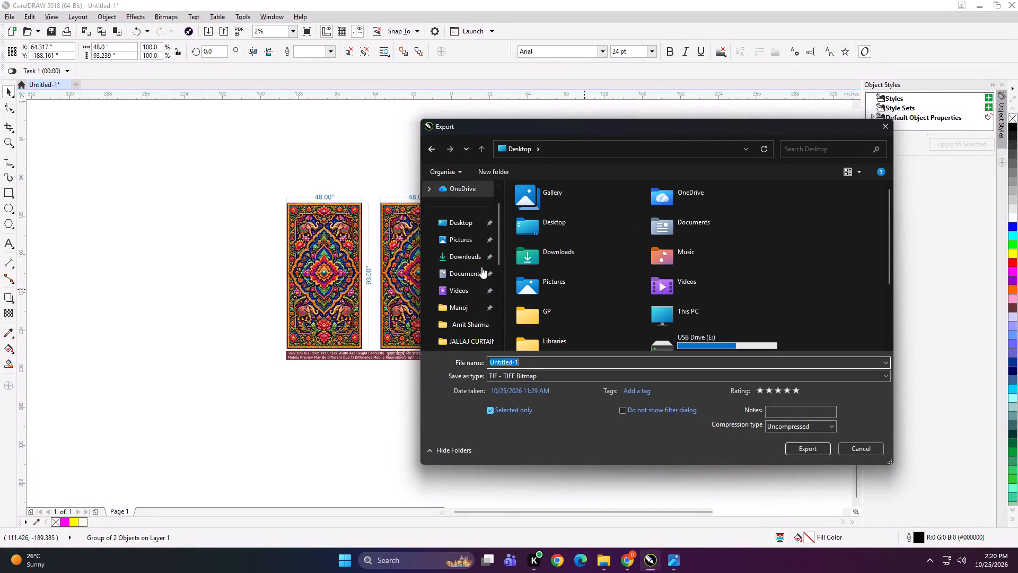
{"action": "scroll", "coordinate": [456, 300], "scroll_direction": "up", "scroll_amount": 2}
{"action": "double_click", "coordinate": [463, 266]}
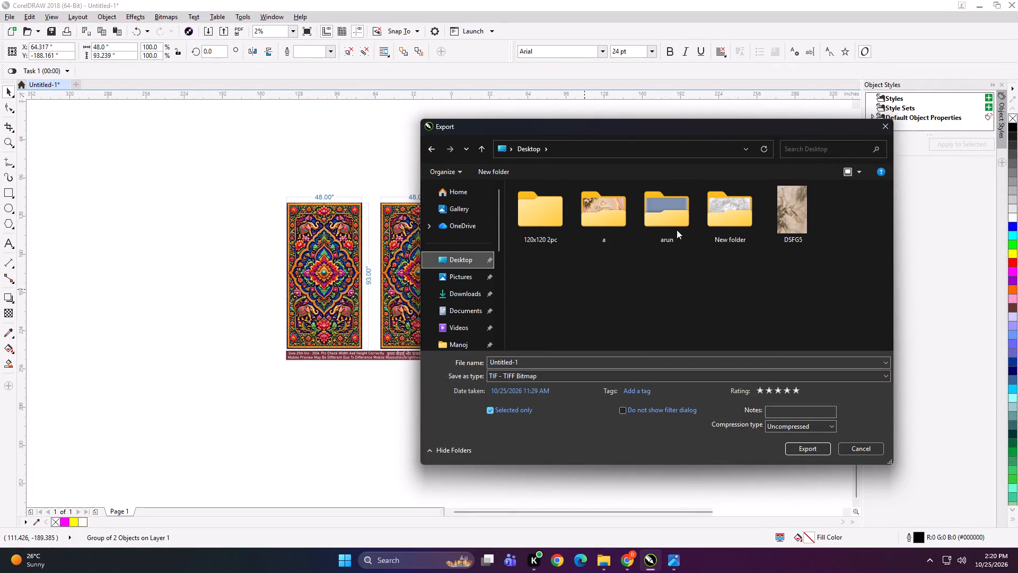
{"action": "scroll", "coordinate": [470, 288], "scroll_direction": "down", "scroll_amount": 3}
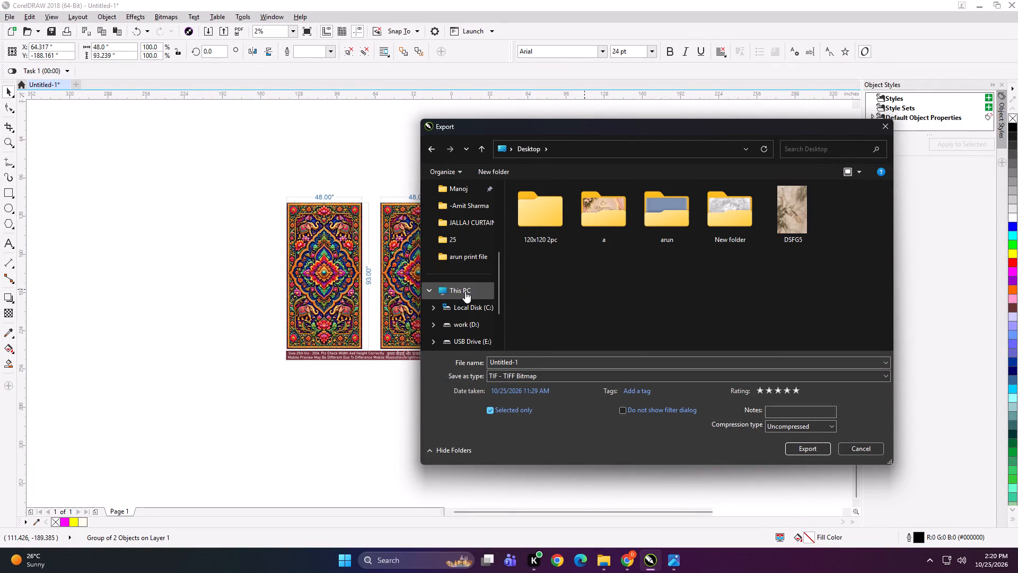
{"action": "triple_click", "coordinate": [465, 291]}
{"action": "triple_click", "coordinate": [746, 201]}
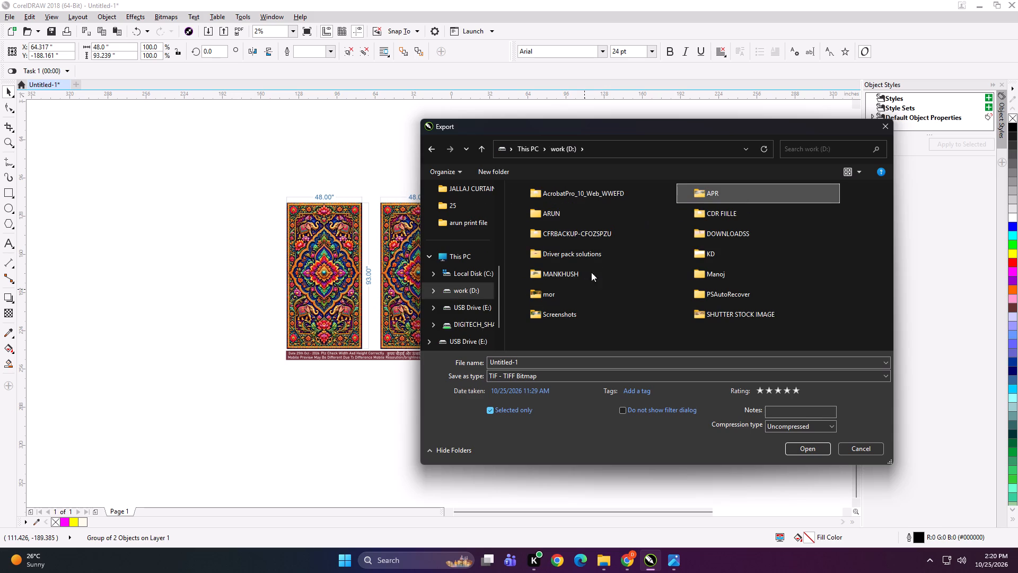
{"action": "triple_click", "coordinate": [725, 251]}
{"action": "left_click", "coordinate": [725, 251]}
{"action": "double_click", "coordinate": [554, 270]}
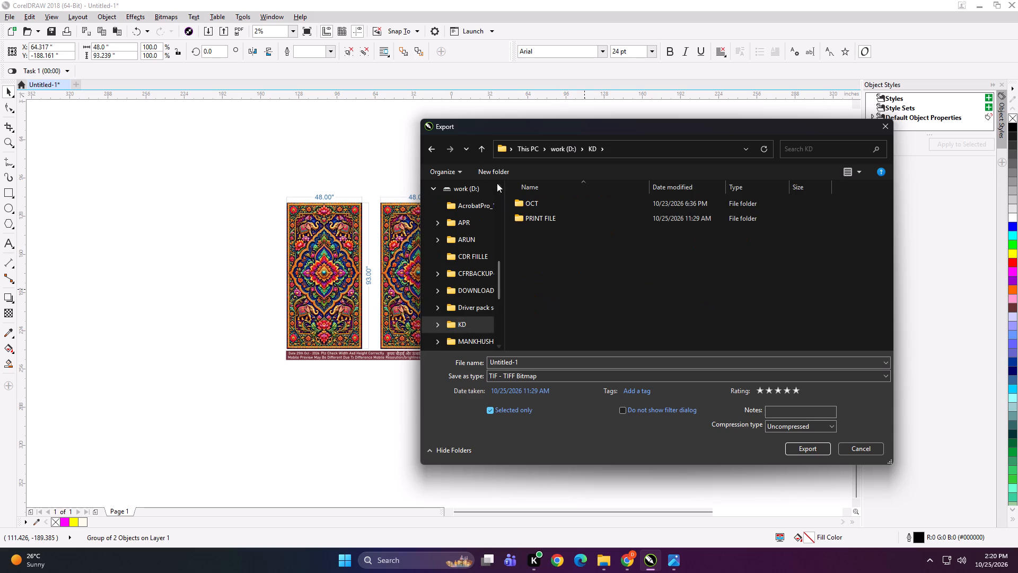
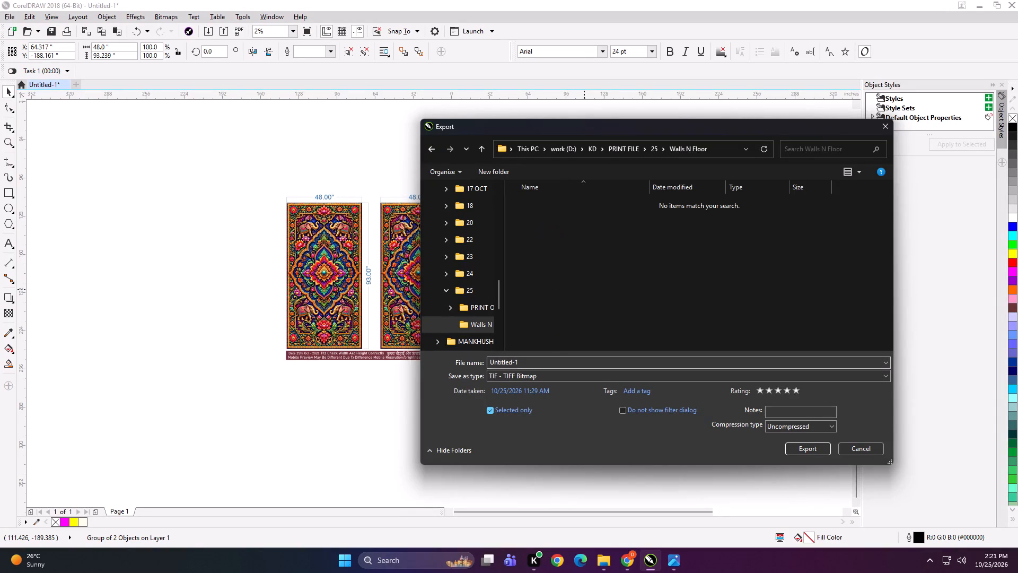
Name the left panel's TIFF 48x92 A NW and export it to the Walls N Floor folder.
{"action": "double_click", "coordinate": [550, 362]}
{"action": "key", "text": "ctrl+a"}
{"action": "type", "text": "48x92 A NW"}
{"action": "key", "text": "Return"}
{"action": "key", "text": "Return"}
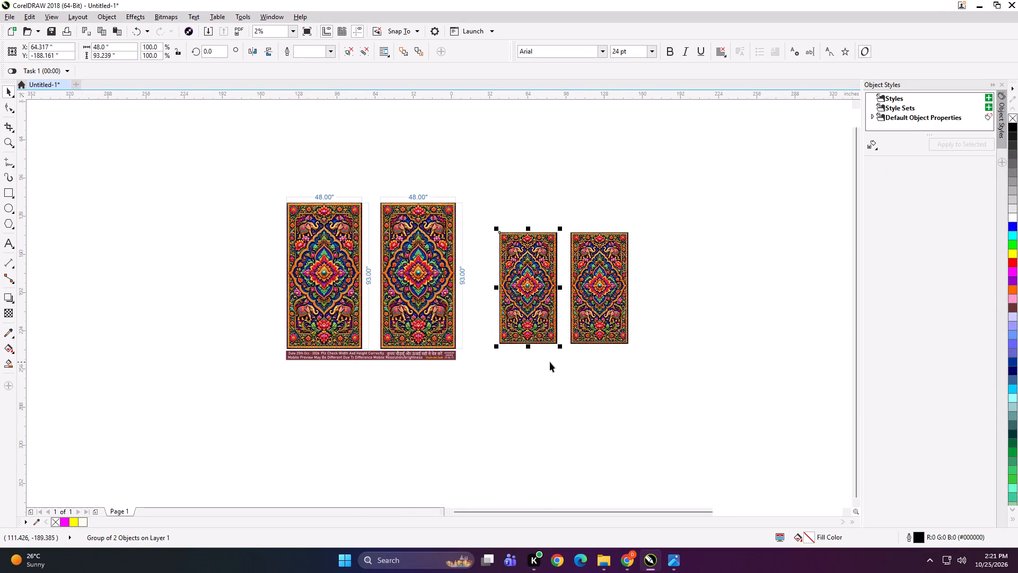
Export the smaller copy's grouped right panel as a TIFF named 48x93 B NW in the Walls N Floor folder.
{"action": "double_click", "coordinate": [679, 285]}
{"action": "left_click_drag", "start_coordinate": [662, 212], "coordinate": [552, 405]}
{"action": "key", "text": "ctrl+e"}
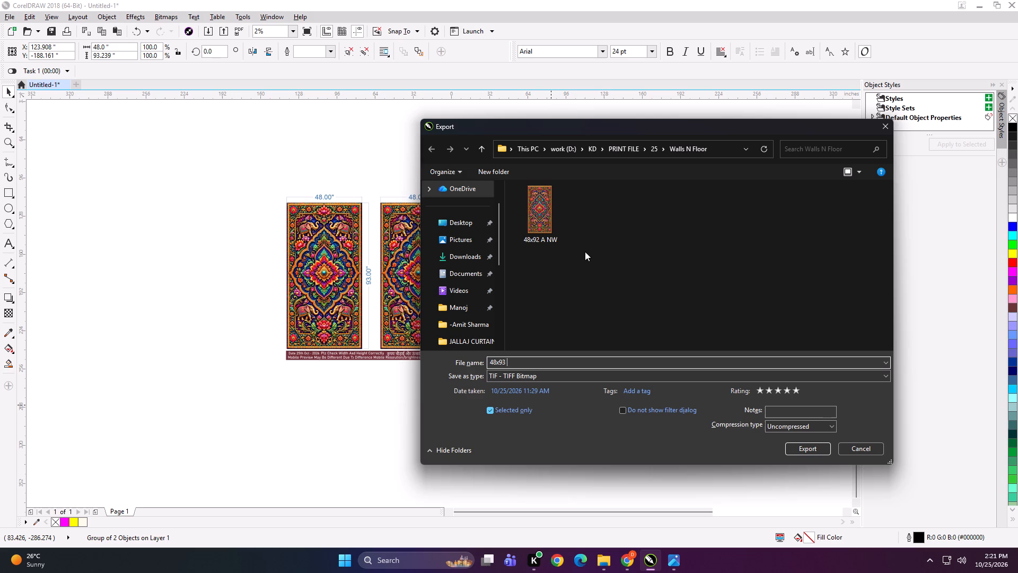
{"action": "type", "text": "B"}
{"action": "key", "text": "space"}
{"action": "type", "text": "NW"}
{"action": "key", "text": "Return"}
{"action": "key", "text": "Return"}
Select the smaller copy's left panel for export and delete the misnamed file 48x92 A NW from the destination folder.
{"action": "left_click", "coordinate": [513, 271]}
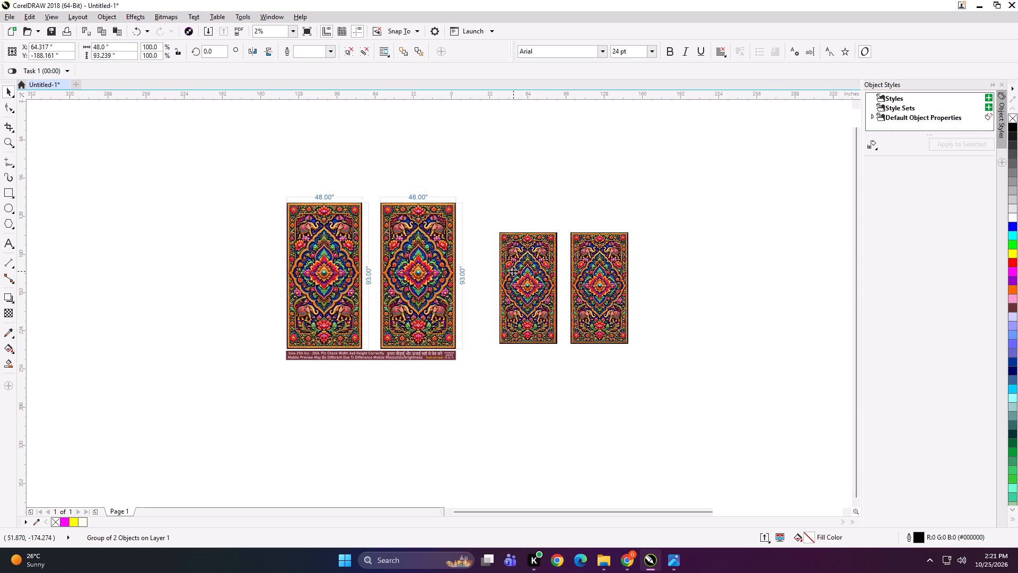
{"action": "key", "text": "ctrl+e"}
{"action": "left_click", "coordinate": [541, 223]}
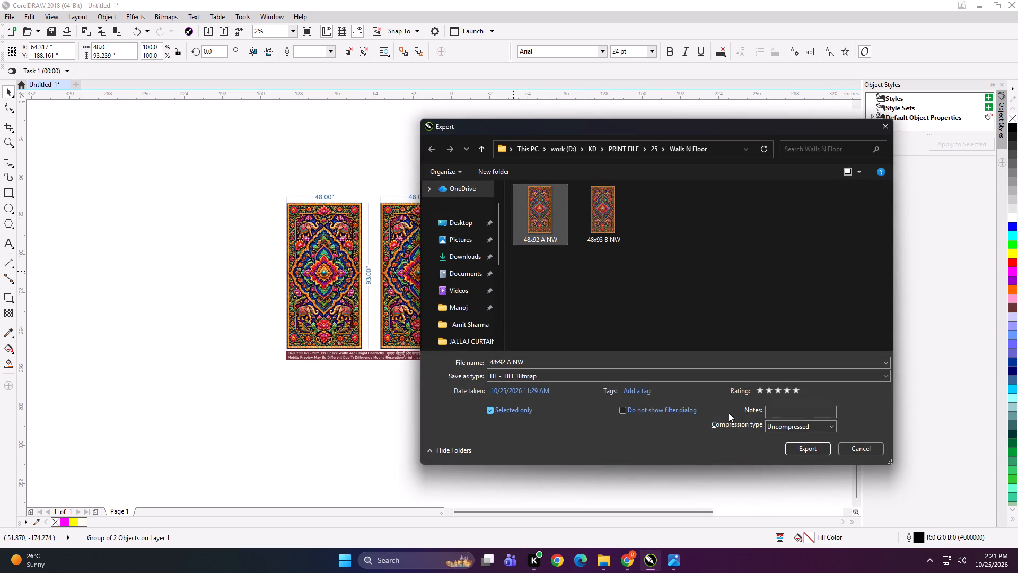
{"action": "key", "text": "Delete"}
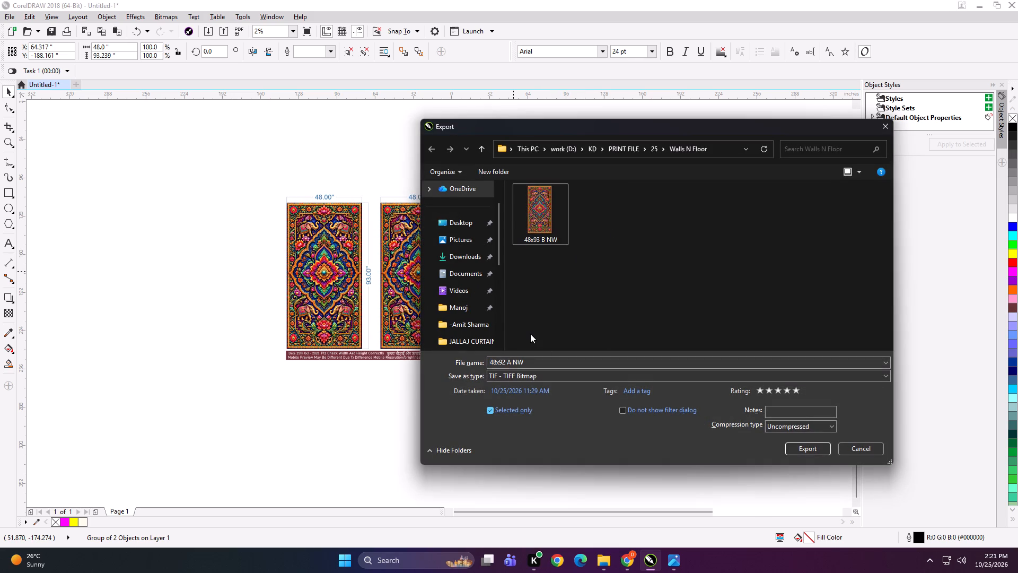
Export the left panel as an uncompressed TIFF under the corrected name 48x93 A NW.
{"action": "left_click", "coordinate": [511, 362]}
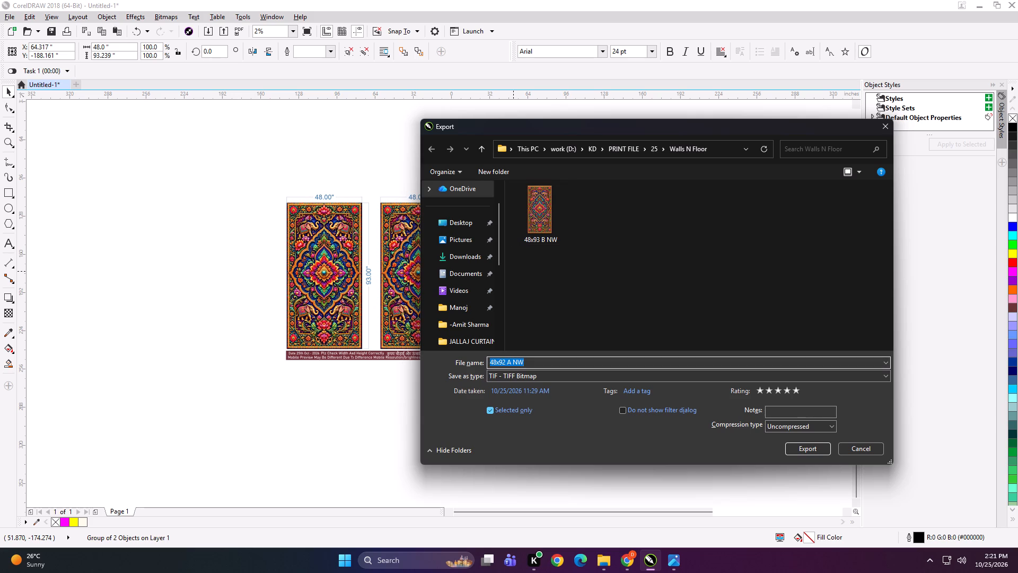
{"action": "double_click", "coordinate": [505, 360]}
{"action": "key", "text": "Right"}
{"action": "key", "text": "Left"}
{"action": "key", "text": "Left"}
{"action": "key", "text": "Right"}
{"action": "key", "text": "BackSpace"}
{"action": "key", "text": "3"}
{"action": "key", "text": "Return"}
{"action": "key", "text": "Return"}
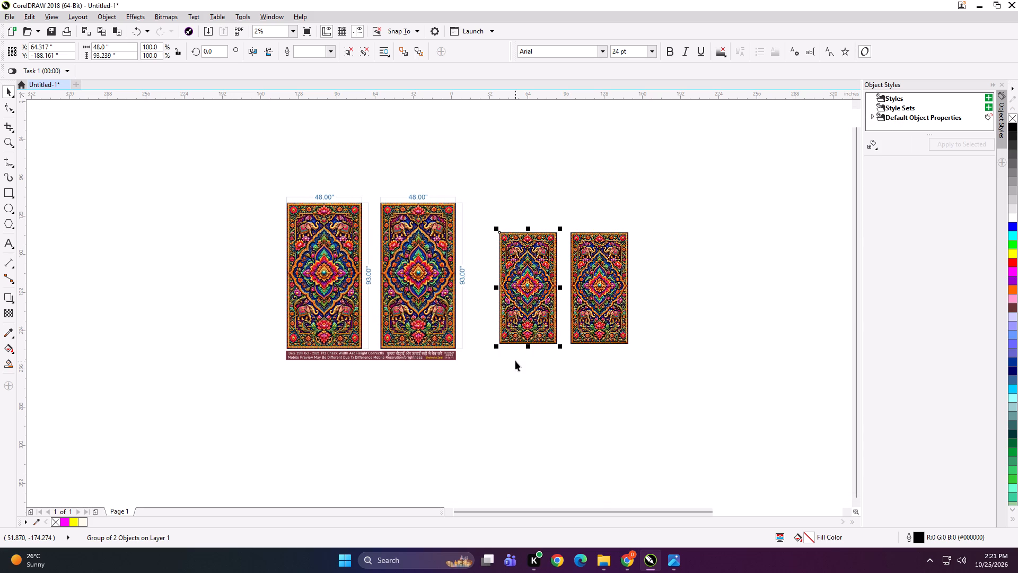
Enlarge both labelled panels together to about 152 x 132 inches overall and move them up beside the annotated preview.
{"action": "left_click", "coordinate": [618, 326], "text": "shift"}
{"action": "left_click_drag", "start_coordinate": [634, 348], "coordinate": [652, 372], "text": "shift"}
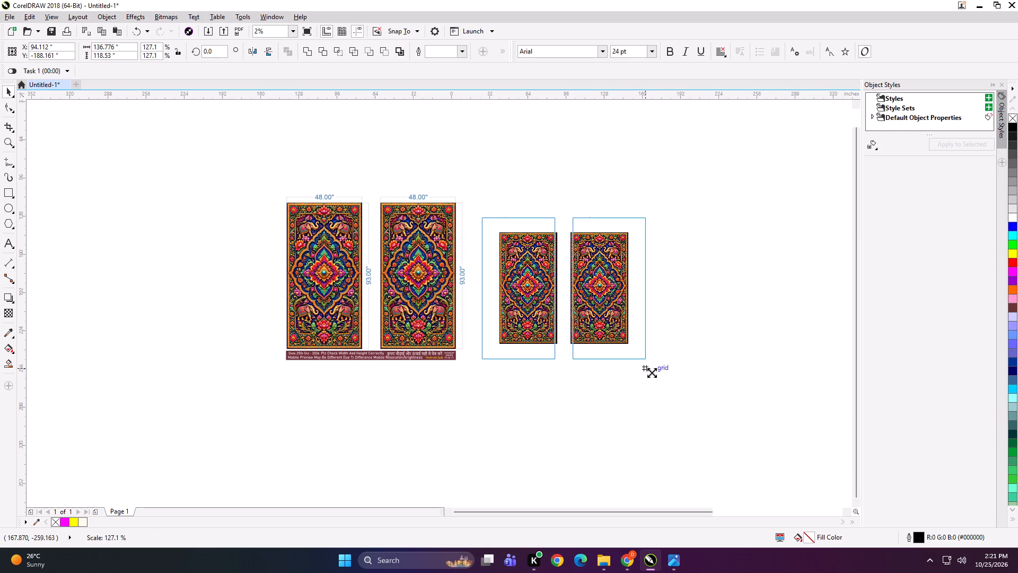
{"action": "left_click_drag", "start_coordinate": [652, 372], "coordinate": [653, 372], "text": "shift"}
{"action": "left_click", "coordinate": [538, 279]}
{"action": "left_click_drag", "start_coordinate": [538, 271], "coordinate": [536, 264]}
{"action": "left_click", "coordinate": [535, 258]}
{"action": "left_click", "coordinate": [533, 252]}
{"action": "left_click_drag", "start_coordinate": [533, 249], "coordinate": [533, 238]}
{"action": "left_click_drag", "start_coordinate": [648, 344], "coordinate": [664, 359]}
Group the annotated preview together with the two enlarged labelled panels.
{"action": "left_click", "coordinate": [418, 276], "text": "shift"}
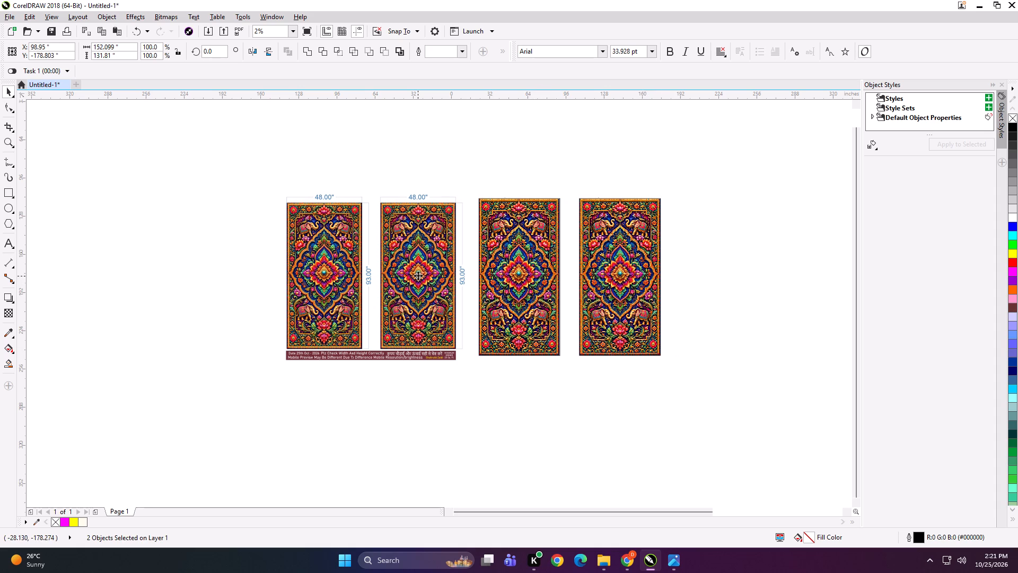
{"action": "middle_click", "coordinate": [418, 276], "text": "shift"}
{"action": "key", "text": "ctrl+g"}
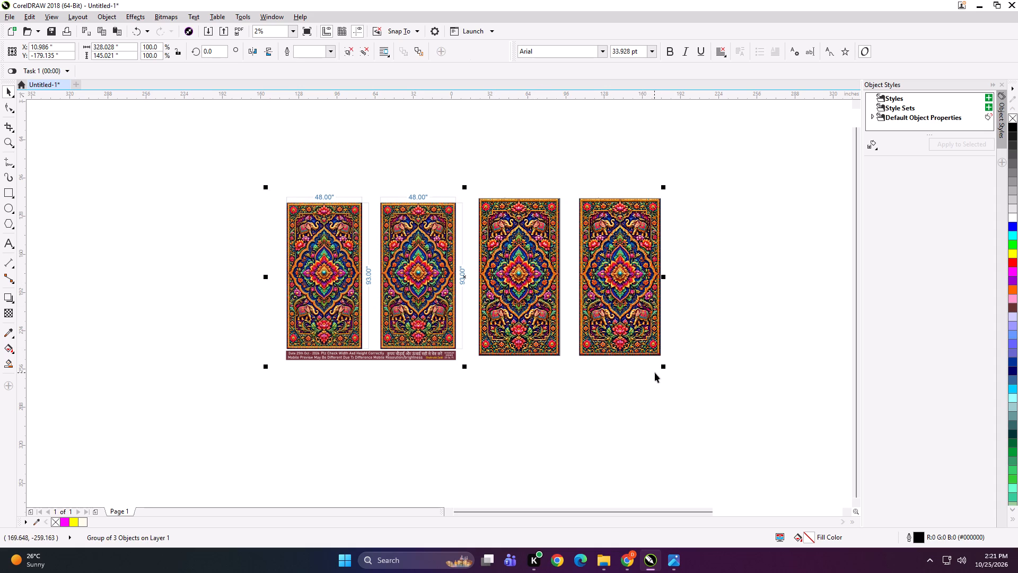
Scale the combined group down proportionally to about 3.9 x 1.7 inches.
{"action": "triple_click", "coordinate": [662, 370], "text": "shift"}
{"action": "left_click_drag", "start_coordinate": [603, 370], "coordinate": [591, 367], "text": "shift"}
{"action": "left_click_drag", "start_coordinate": [540, 350], "coordinate": [514, 324], "text": "shift"}
{"action": "left_click", "coordinate": [650, 347], "text": "shift"}
{"action": "left_click_drag", "start_coordinate": [664, 366], "coordinate": [477, 288], "text": "shift"}
{"action": "scroll", "coordinate": [464, 276], "scroll_direction": "up", "scroll_amount": 3}
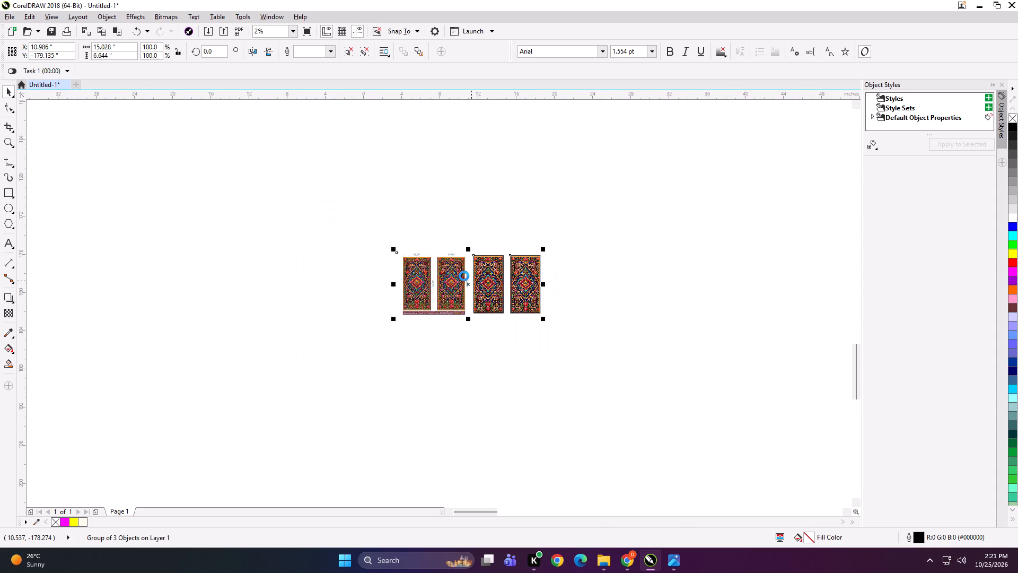
{"action": "scroll", "coordinate": [464, 276], "scroll_direction": "up", "scroll_amount": 3}
{"action": "scroll", "coordinate": [503, 276], "scroll_direction": "down", "scroll_amount": 1}
{"action": "left_click_drag", "start_coordinate": [796, 432], "coordinate": [765, 427], "text": "shift"}
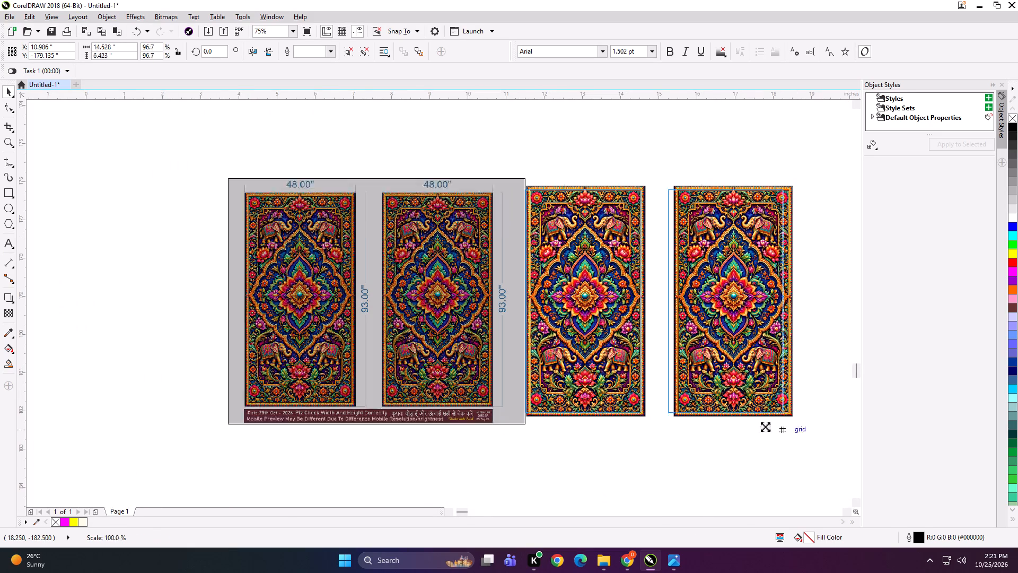
{"action": "left_click_drag", "start_coordinate": [765, 427], "coordinate": [586, 342], "text": "shift"}
{"action": "left_click", "coordinate": [586, 342], "text": "shift"}
{"action": "left_click", "coordinate": [586, 342], "text": "shift"}
Export only the reduced combined group as an uncompressed TIFF named SDGDFH in the Walls N Floor folder.
{"action": "key", "text": "ctrl+e"}
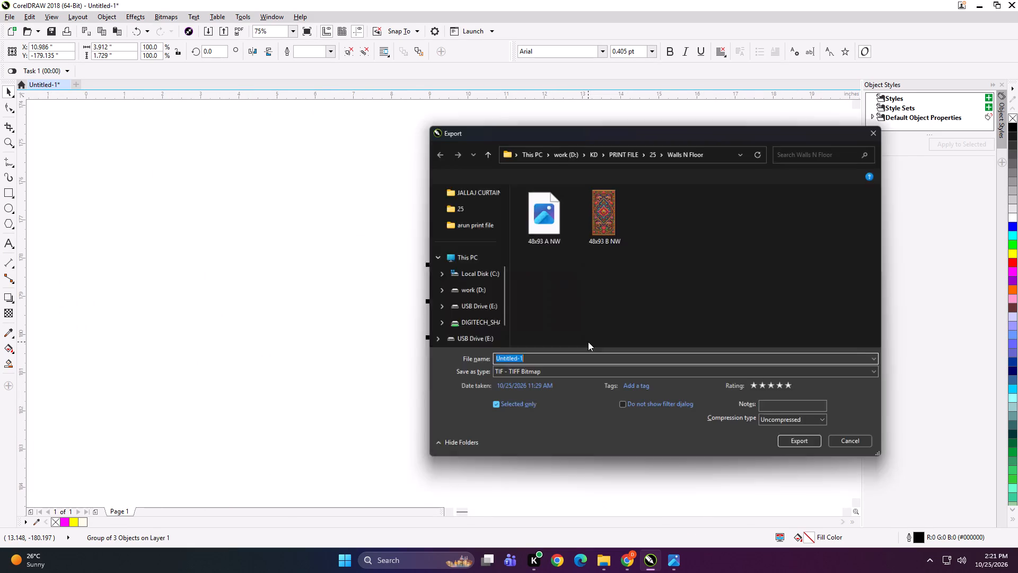
{"action": "type", "text": "SDGDFH"}
{"action": "key", "text": "Return"}
{"action": "key", "text": "Return"}
{"action": "key", "text": "Return"}
Delete the reduced combined group from the drawing, leaving the maroon notice banner in place.
{"action": "key", "text": "Delete"}
{"action": "key", "text": "F4"}
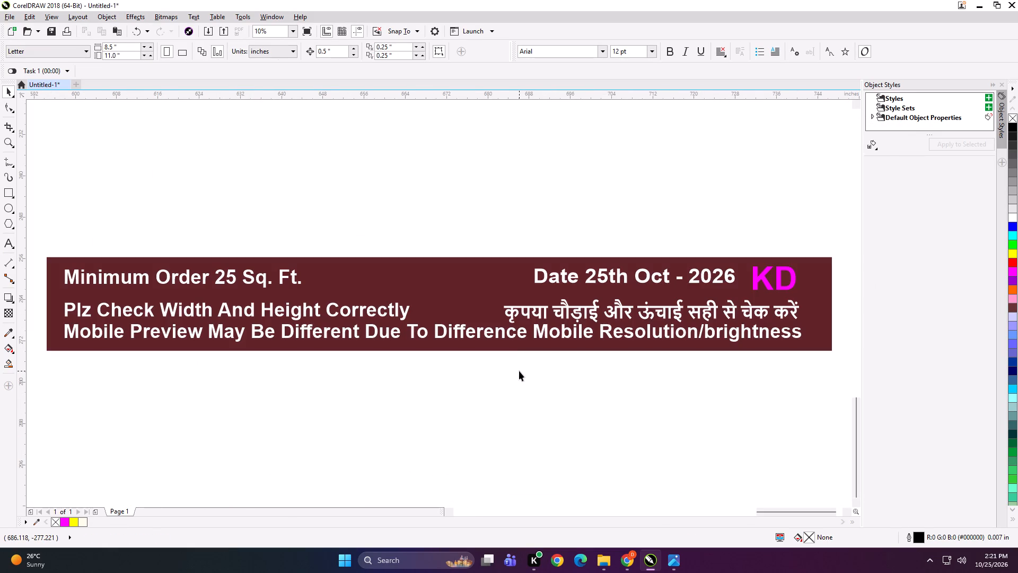
{"action": "scroll", "coordinate": [759, 272], "scroll_direction": "down", "scroll_amount": 6}
{"action": "scroll", "coordinate": [628, 280], "scroll_direction": "down", "scroll_amount": 5}
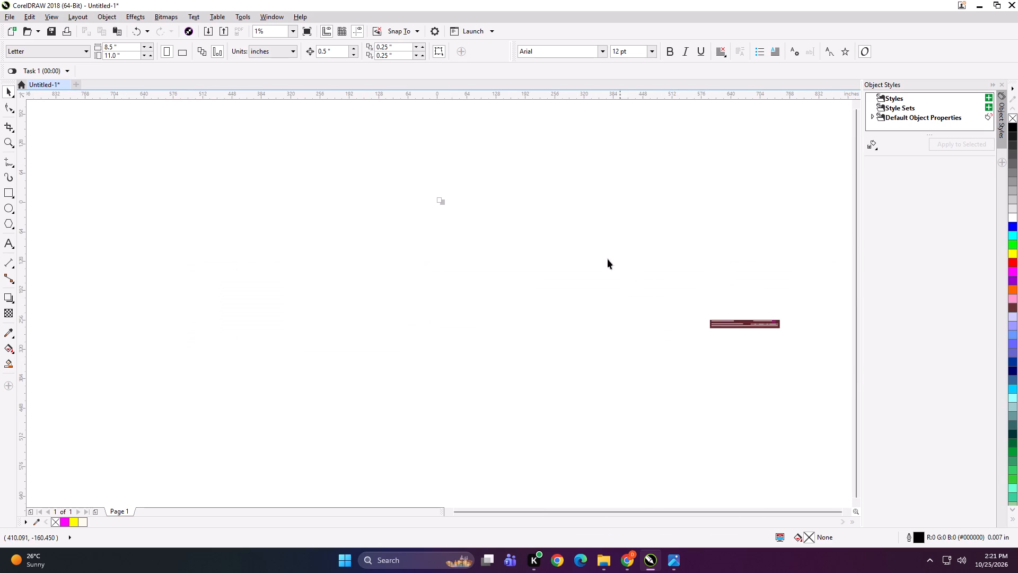
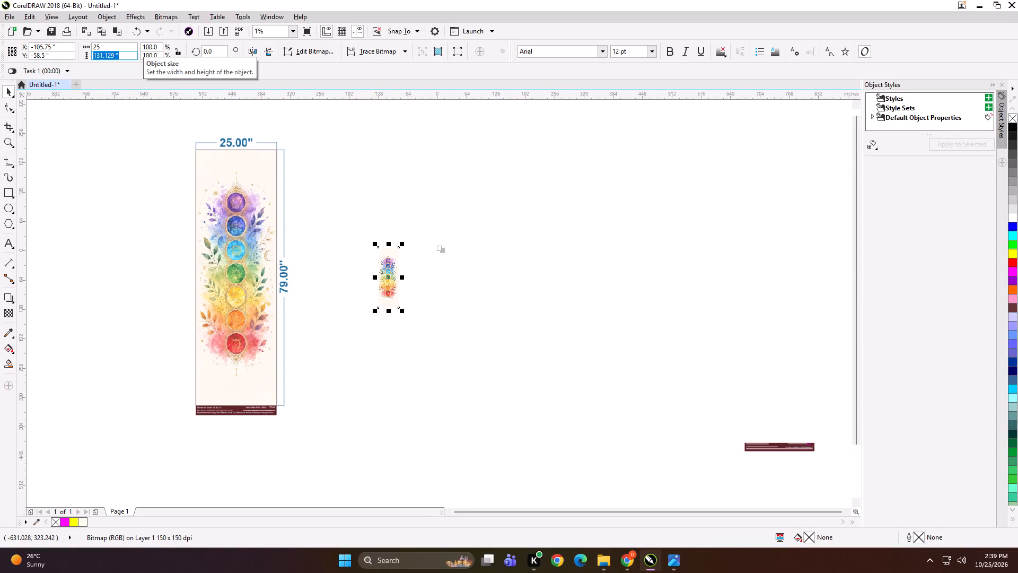
Finish resizing the standalone chakra bitmap to 25 inches wide by 79 inches high.
{"action": "type", "text": "79"}
{"action": "key", "text": "Return"}
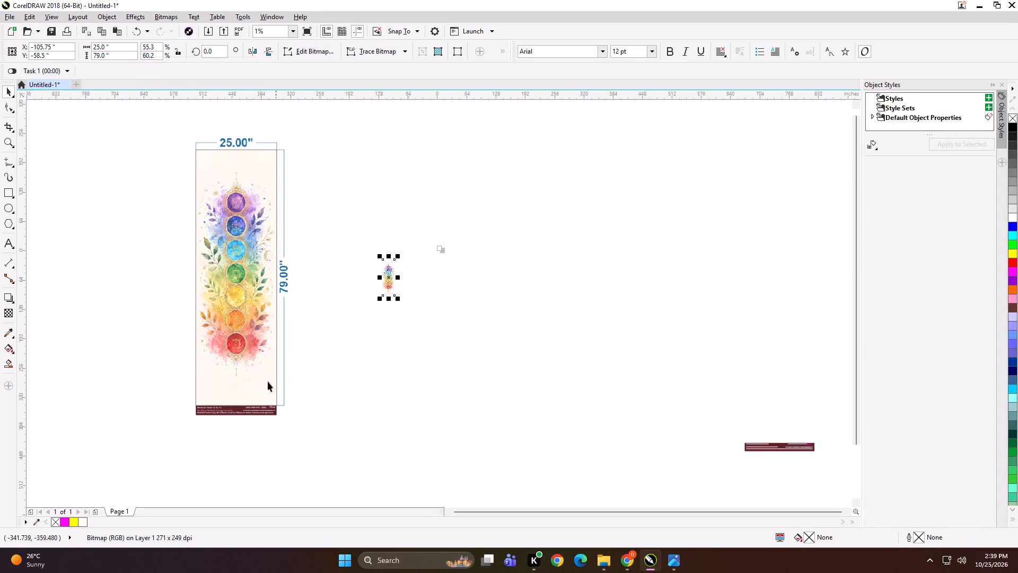
Scale the annotated chakra preview down to about 38 x 98 inches and place it beside the standalone bitmap, leaving a gap between them.
{"action": "left_click", "coordinate": [263, 332]}
{"action": "left_click_drag", "start_coordinate": [180, 129], "coordinate": [219, 214], "text": "shift"}
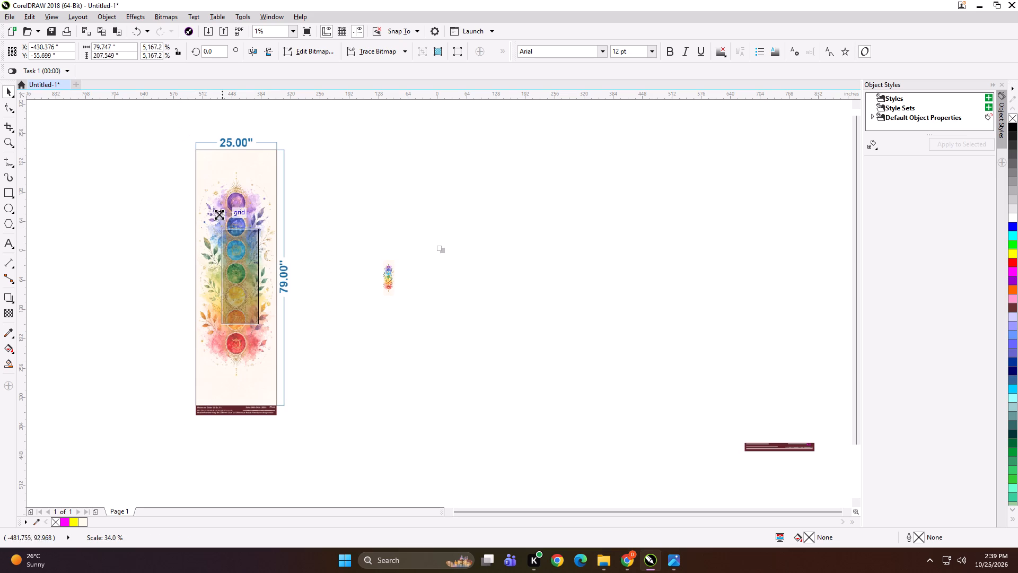
{"action": "left_click_drag", "start_coordinate": [219, 214], "coordinate": [226, 232], "text": "shift"}
{"action": "left_click_drag", "start_coordinate": [235, 271], "coordinate": [364, 273]}
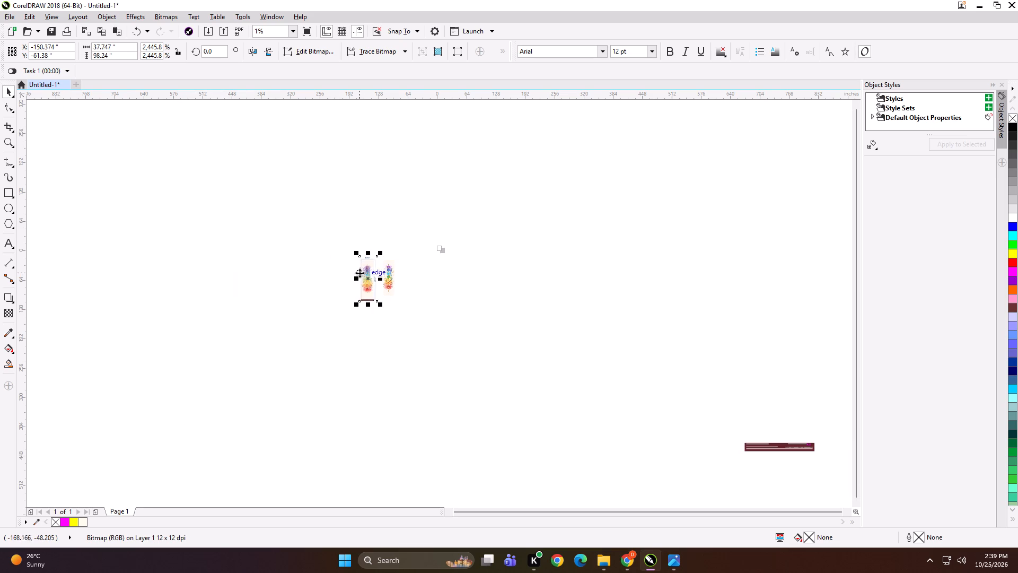
{"action": "scroll", "coordinate": [359, 273], "scroll_direction": "up", "scroll_amount": 1}
{"action": "scroll", "coordinate": [242, 279], "scroll_direction": "up", "scroll_amount": 2}
{"action": "left_click_drag", "start_coordinate": [327, 264], "coordinate": [416, 280]}
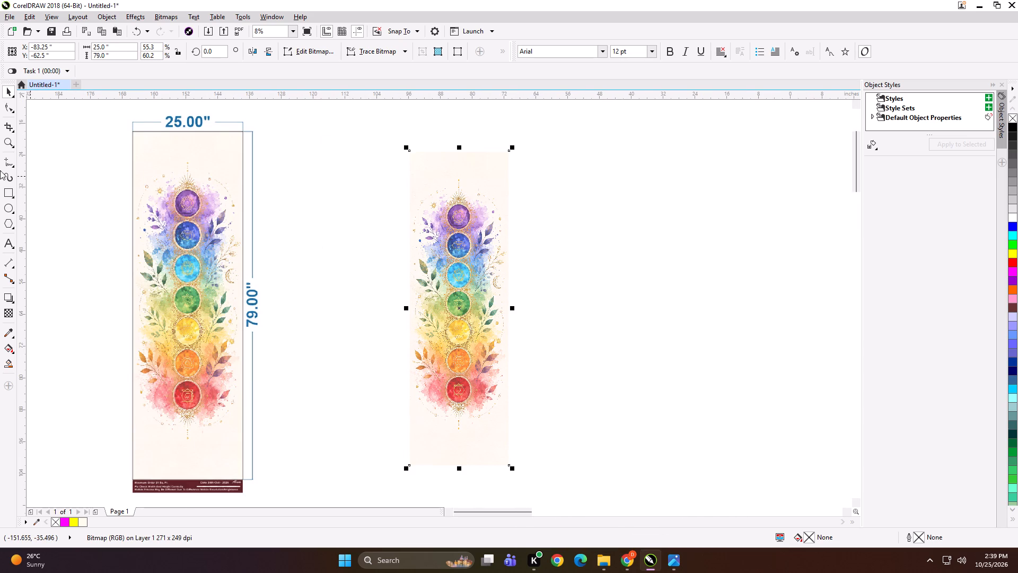
Add an outline rectangle around the standalone chakra bitmap, matching its 25 x 79-inch size.
{"action": "double_click", "coordinate": [6, 191], "text": "shift"}
{"action": "key", "text": "space"}
{"action": "left_click", "coordinate": [665, 158]}
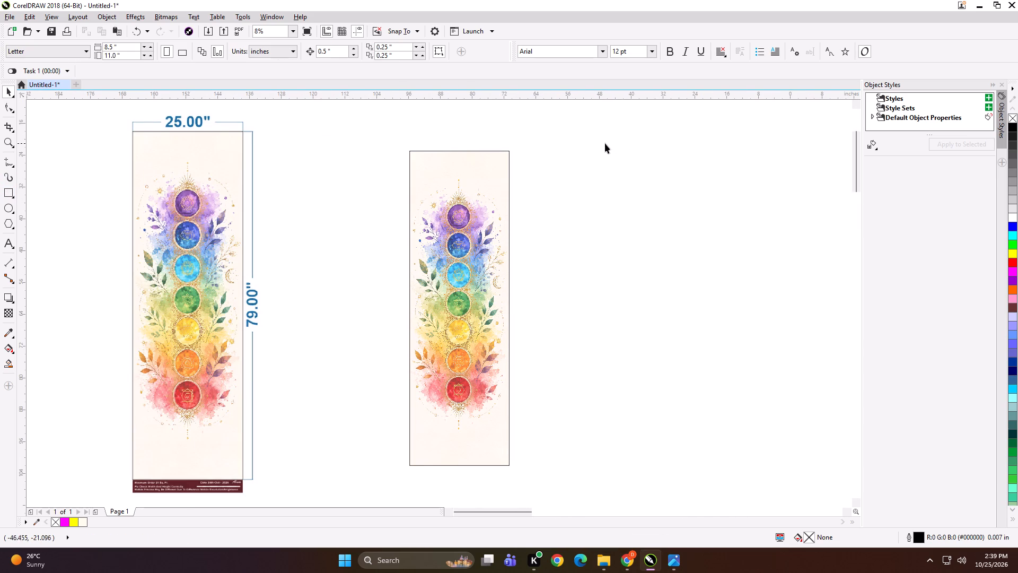
Increase the outline rectangle's height by 4 inches to 83 inches, keeping its 25-inch width.
{"action": "left_click_drag", "start_coordinate": [575, 119], "coordinate": [531, 308]}
{"action": "left_click", "coordinate": [504, 273]}
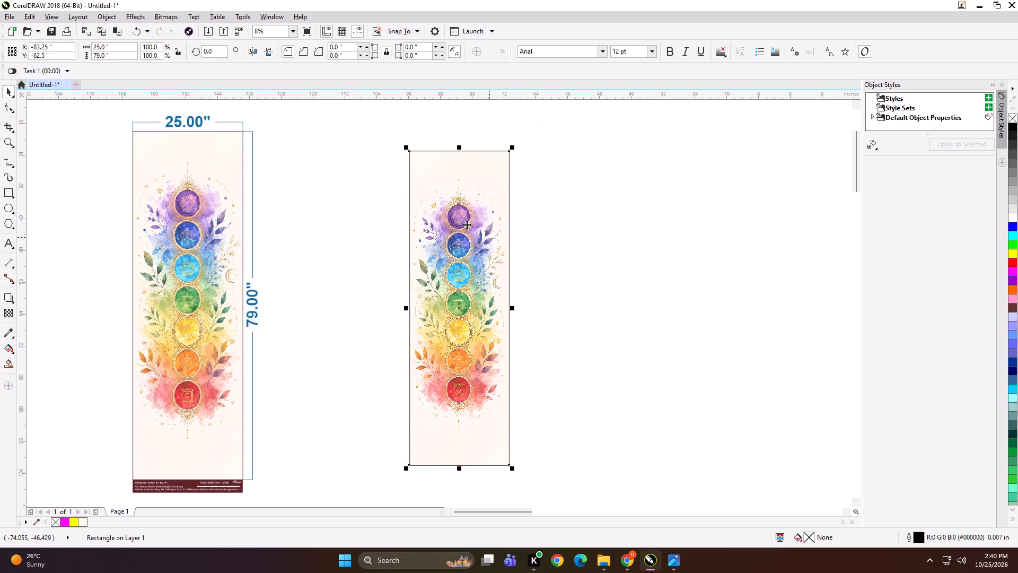
{"action": "left_click", "coordinate": [124, 56]}
{"action": "key", "text": "plus"}
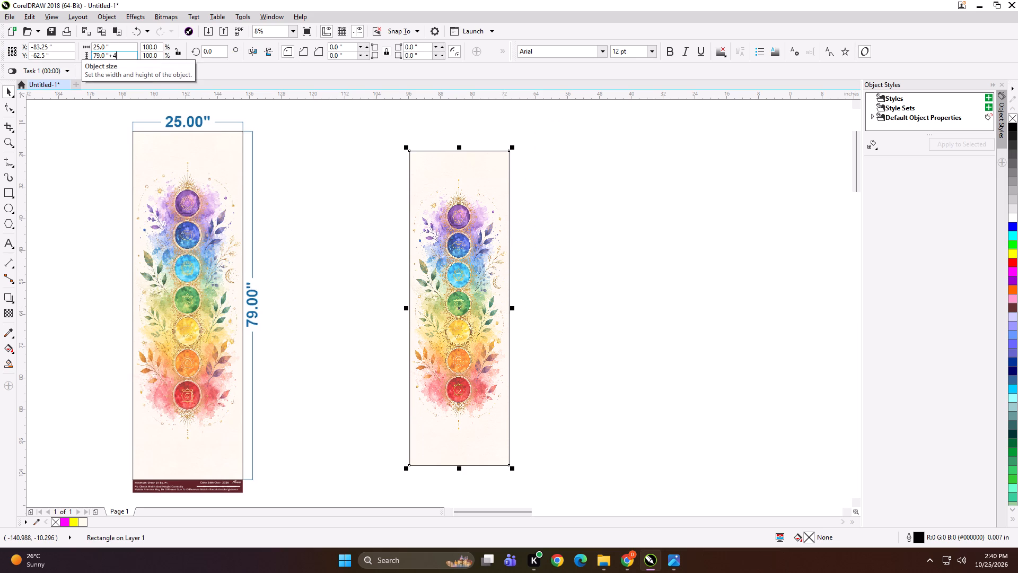
{"action": "key", "text": "Return"}
{"action": "left_click", "coordinate": [679, 221]}
Align the chakra bitmap with the bottom edge of the taller outline rectangle.
{"action": "left_click", "coordinate": [482, 220], "text": "alt"}
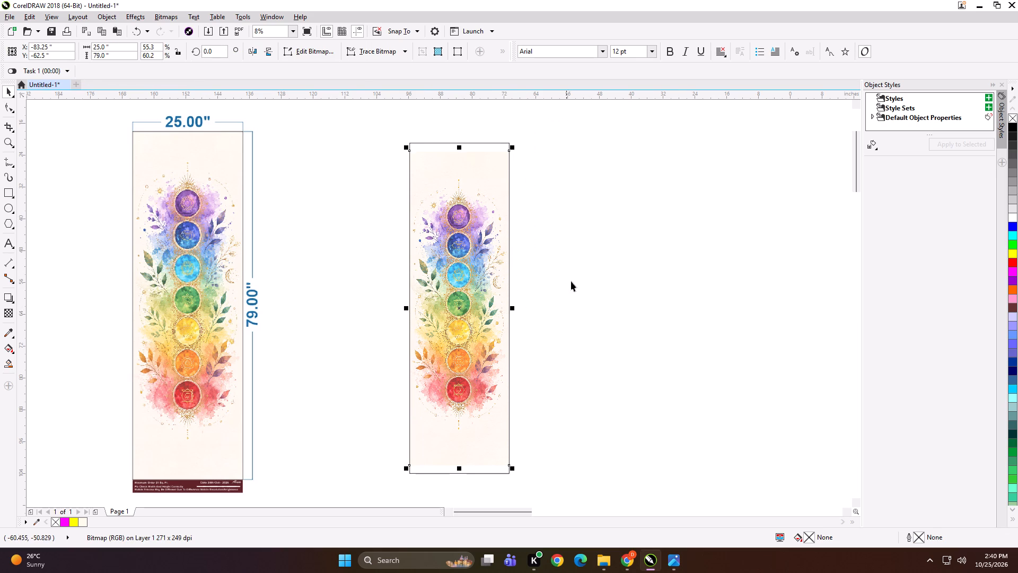
{"action": "left_click", "coordinate": [475, 314], "text": "shift"}
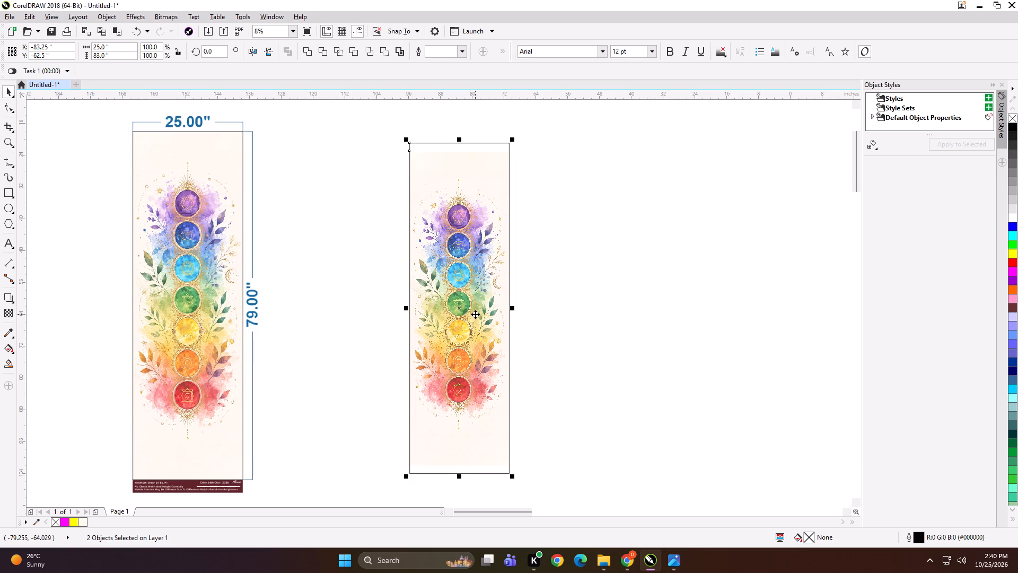
{"action": "key", "text": "b"}
{"action": "left_click", "coordinate": [497, 317]}
{"action": "left_click", "coordinate": [583, 323]}
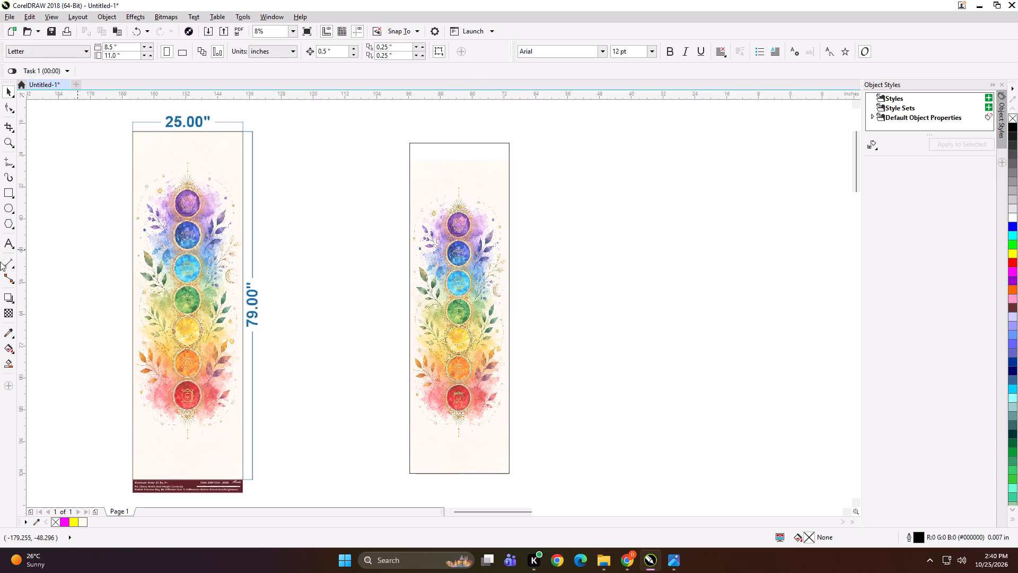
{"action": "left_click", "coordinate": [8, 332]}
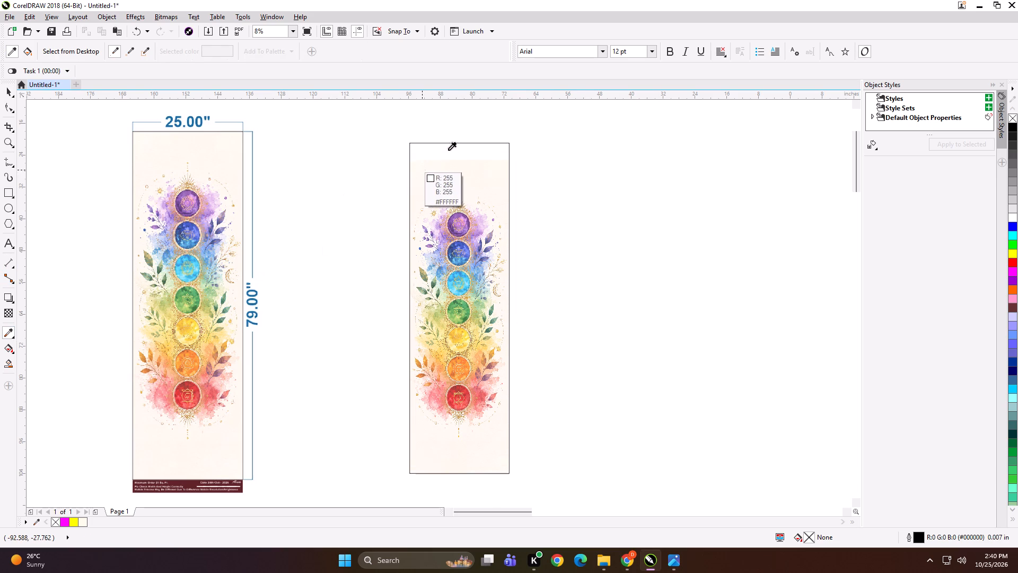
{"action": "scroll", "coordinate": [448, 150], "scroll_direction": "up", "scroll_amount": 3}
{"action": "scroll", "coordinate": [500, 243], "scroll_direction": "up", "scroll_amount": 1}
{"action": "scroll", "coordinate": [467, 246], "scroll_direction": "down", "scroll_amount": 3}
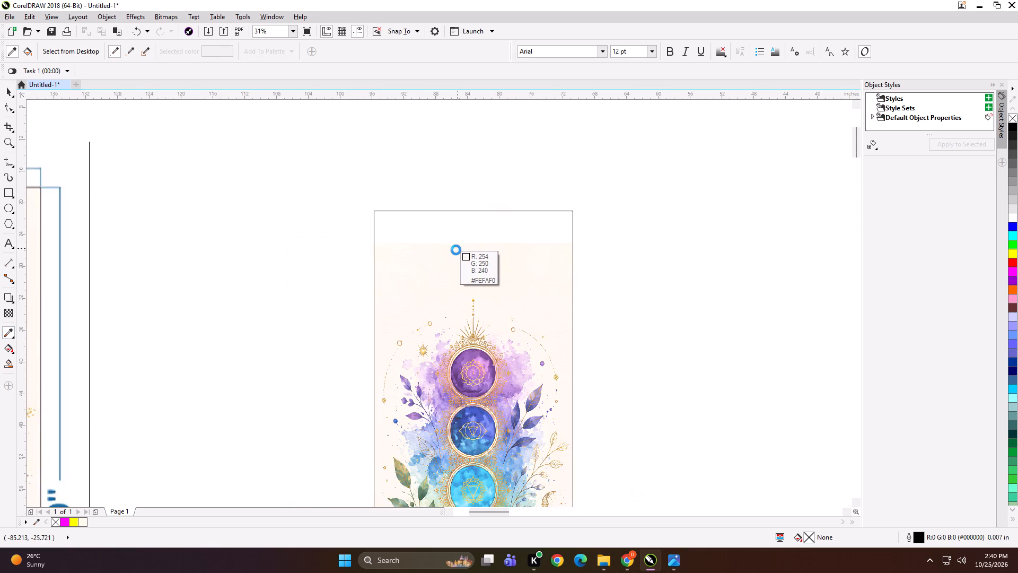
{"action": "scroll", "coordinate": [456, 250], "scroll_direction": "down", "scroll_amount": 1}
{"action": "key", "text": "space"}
Duplicate the chakra bitmap in place and crop the copy from its bottom edge to a plain 6.5-inch-high strip at the top.
{"action": "left_click", "coordinate": [458, 270], "text": "alt"}
{"action": "key", "text": "plus"}
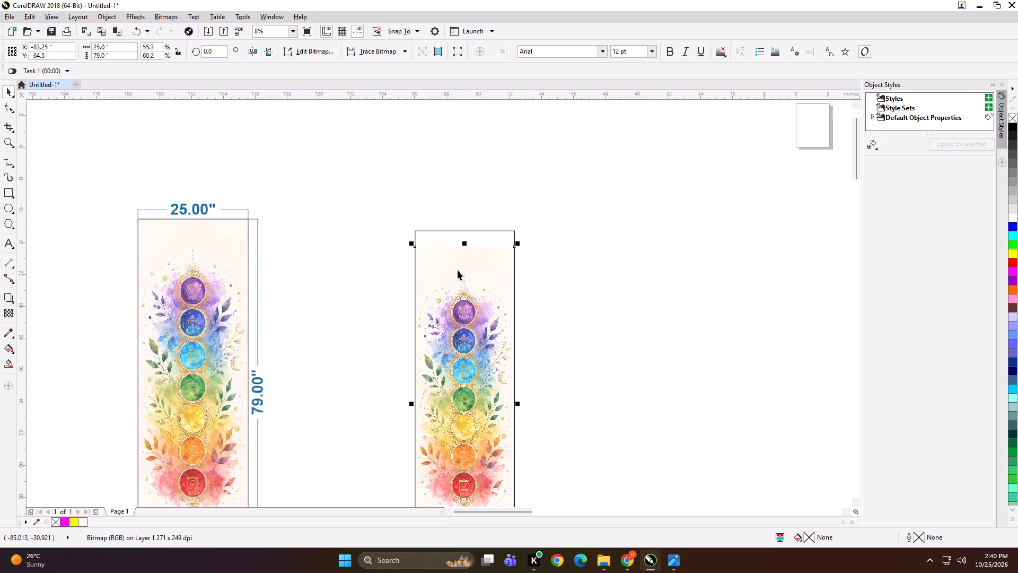
{"action": "scroll", "coordinate": [420, 271], "scroll_direction": "down", "scroll_amount": 1}
{"action": "key", "text": "F10"}
{"action": "left_click_drag", "start_coordinate": [404, 409], "coordinate": [523, 428]}
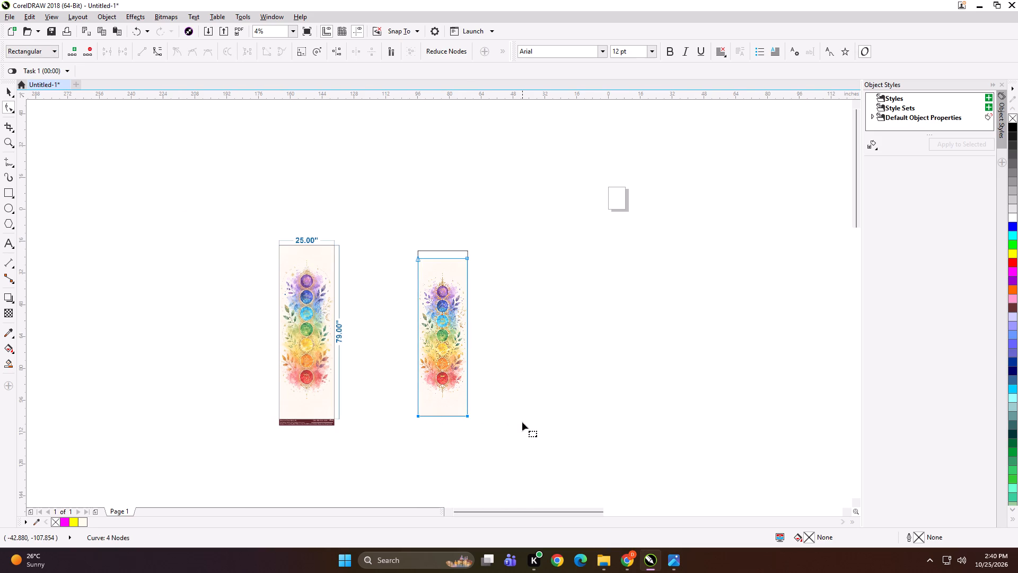
{"action": "key", "text": "Up"}
{"action": "key", "text": "Up"}
{"action": "key", "text": "Up"}
{"action": "key", "text": "Up"}
{"action": "key", "text": "Up"}
{"action": "key", "text": "Up"}
{"action": "key", "text": "Up"}
{"action": "key", "text": "Up"}
{"action": "key", "text": "Up"}
{"action": "key", "text": "Up"}
{"action": "key", "text": "Up"}
{"action": "key", "text": "Up"}
{"action": "key", "text": "Up"}
{"action": "key", "text": "Up"}
{"action": "key", "text": "Up"}
{"action": "key", "text": "Up"}
{"action": "key", "text": "Up"}
{"action": "key", "text": "Up"}
{"action": "key", "text": "Up"}
{"action": "key", "text": "Up"}
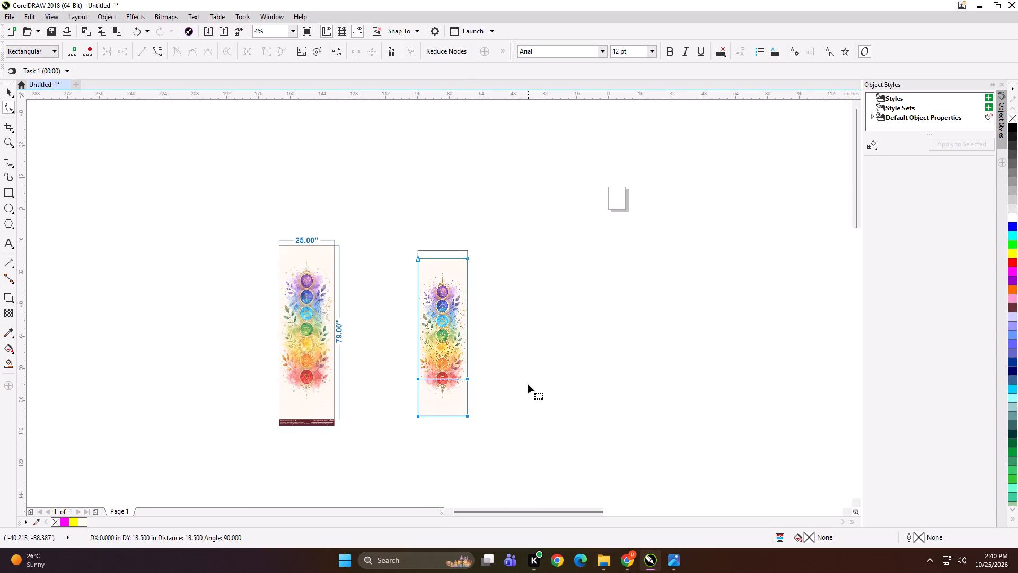
{"action": "scroll", "coordinate": [464, 249], "scroll_direction": "up", "scroll_amount": 1}
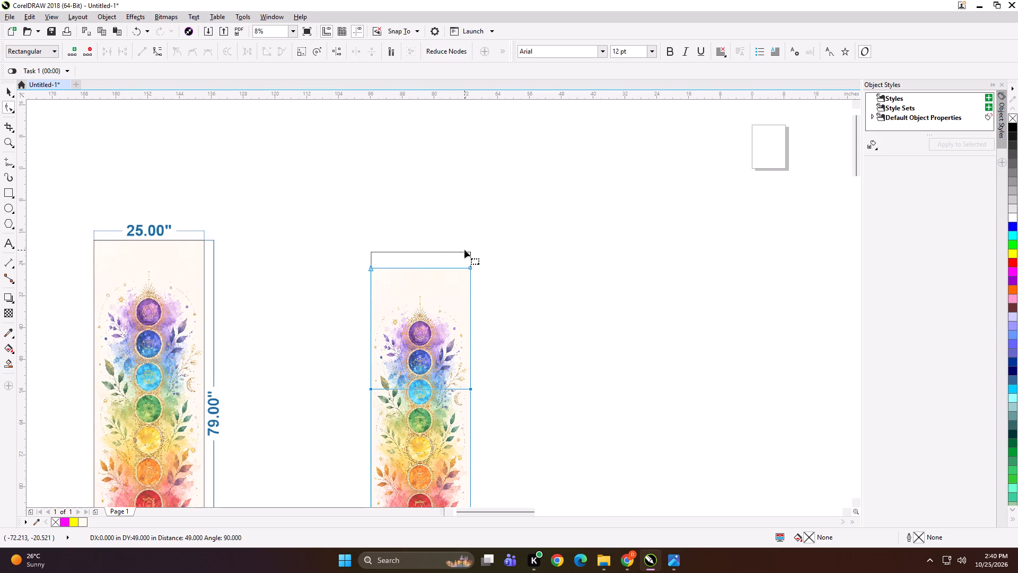
{"action": "key", "text": "Up"}
{"action": "key", "text": "Up"}
{"action": "key", "text": "Up"}
{"action": "key", "text": "Up"}
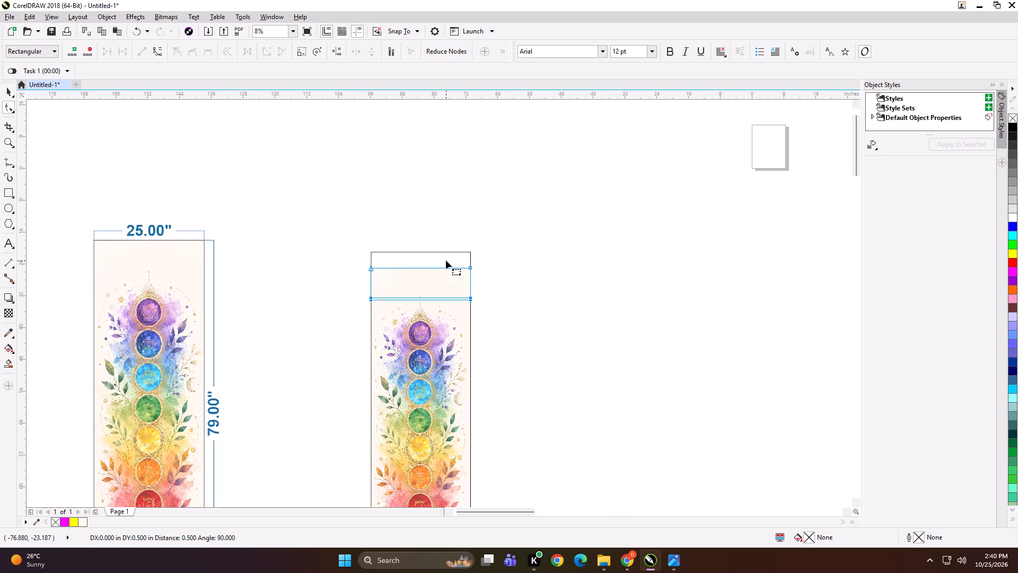
{"action": "key", "text": "Up"}
{"action": "key", "text": "Up"}
{"action": "key", "text": "space"}
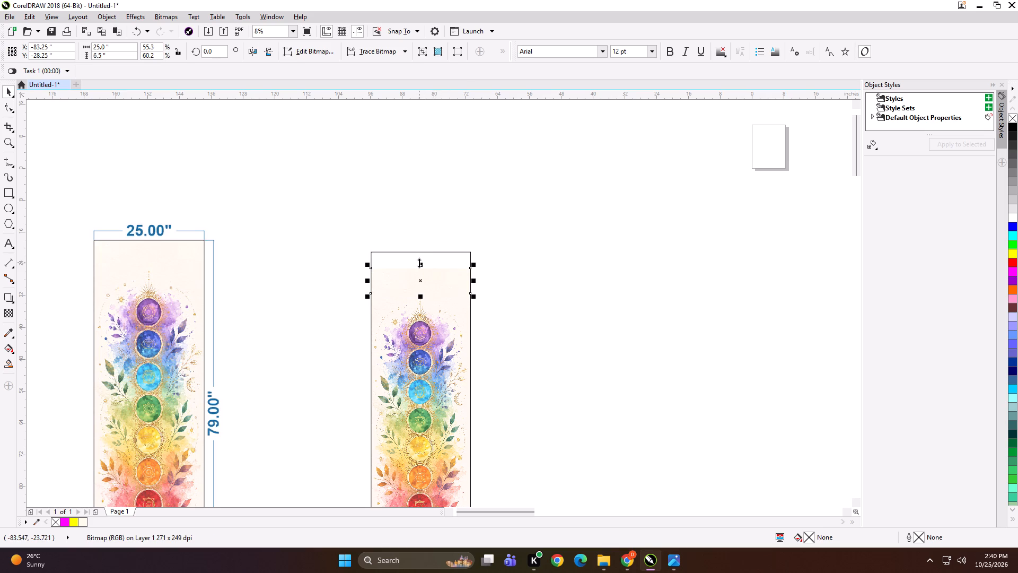
Stretch the background strip upward to 10.5 inches high so it fills the gap up to the rectangle's top edge.
{"action": "left_click_drag", "start_coordinate": [419, 263], "coordinate": [421, 246]}
{"action": "scroll", "coordinate": [476, 219], "scroll_direction": "down", "scroll_amount": 1}
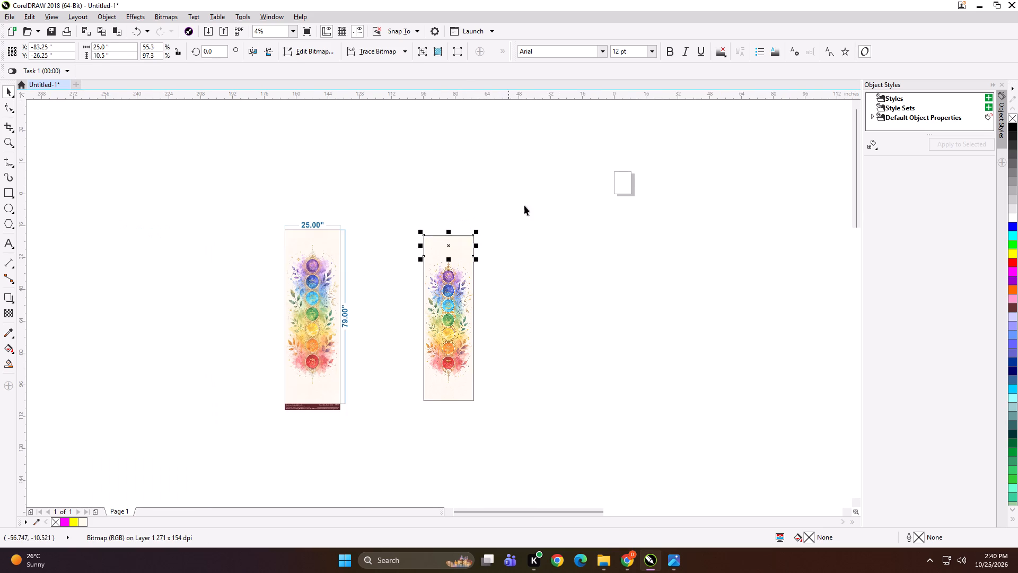
{"action": "left_click", "coordinate": [530, 202]}
Group the chakra bitmap, the stretched background strip and the outline rectangle together.
{"action": "left_click_drag", "start_coordinate": [525, 191], "coordinate": [400, 427]}
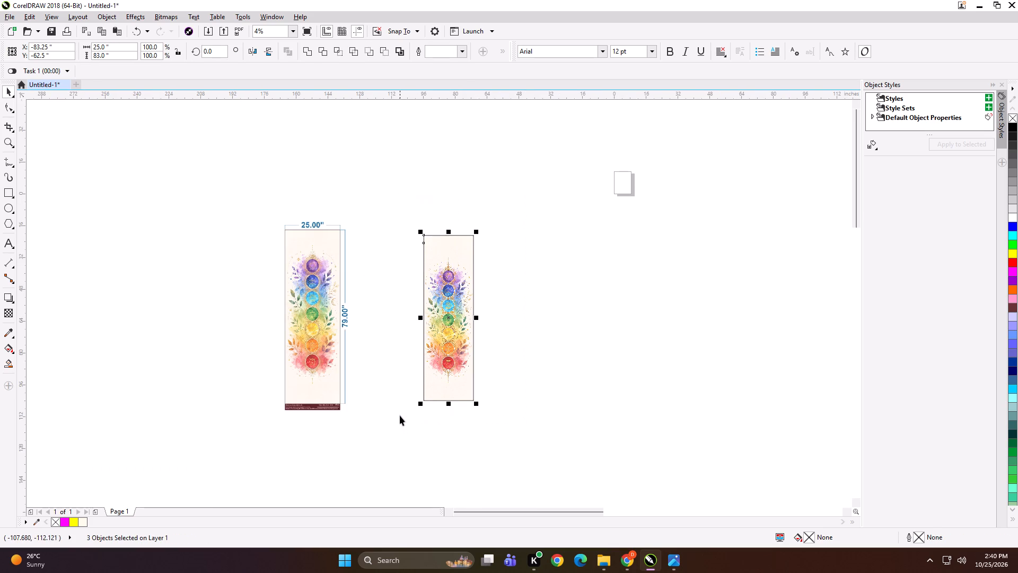
{"action": "key", "text": "ctrl+g"}
{"action": "scroll", "coordinate": [436, 242], "scroll_direction": "up", "scroll_amount": 3}
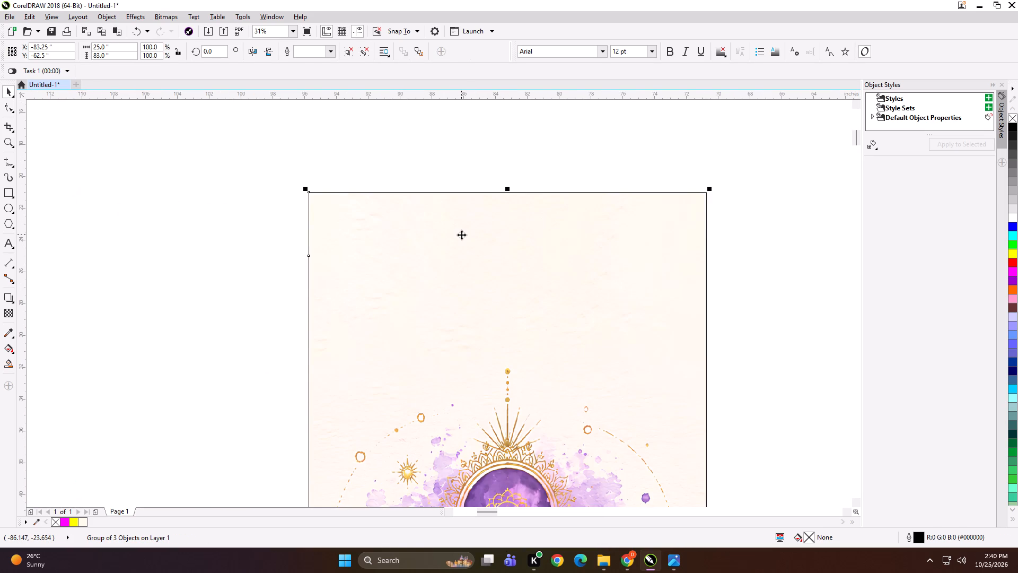
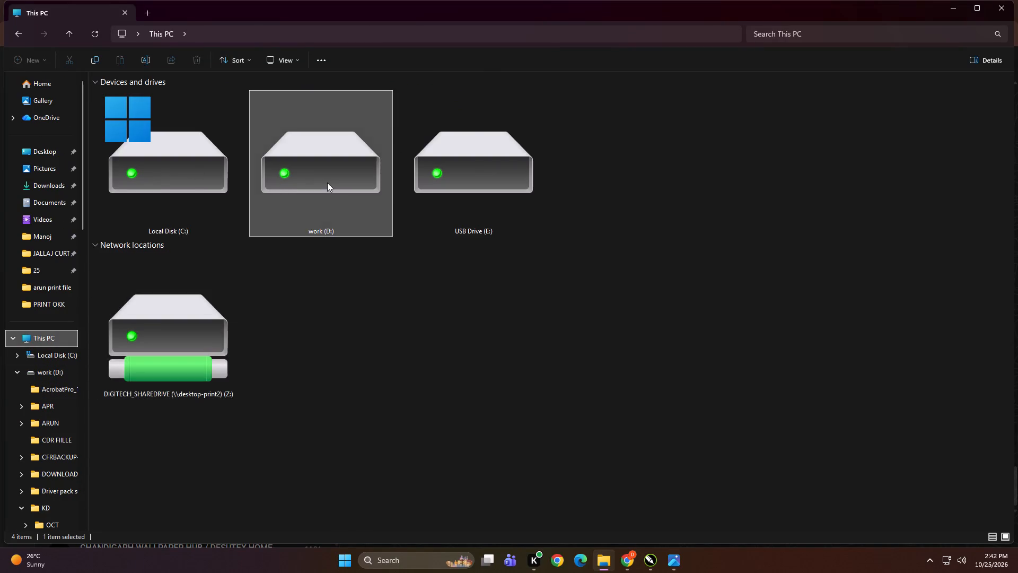
Open the KD > PRINT FILE > 25 > Wallpaper Heaven folder on the work (D:) drive.
{"action": "double_click", "coordinate": [565, 114]}
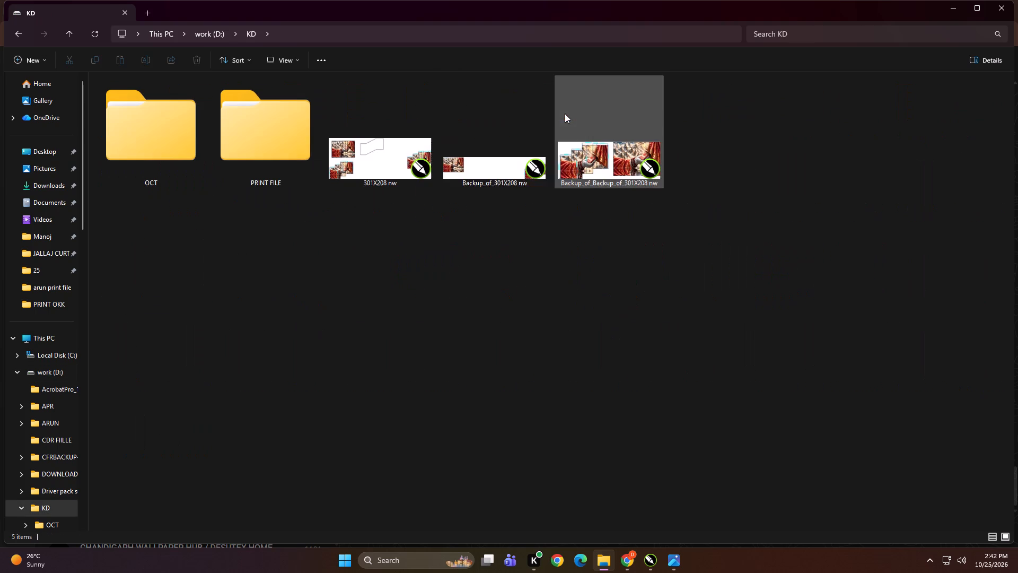
{"action": "double_click", "coordinate": [313, 133]}
{"action": "double_click", "coordinate": [207, 288]}
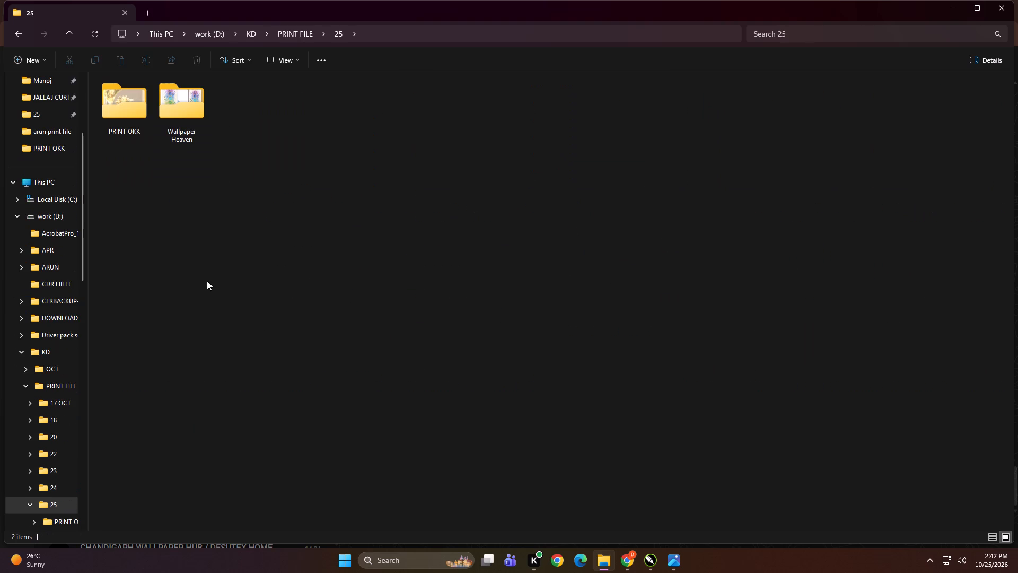
{"action": "double_click", "coordinate": [164, 107]}
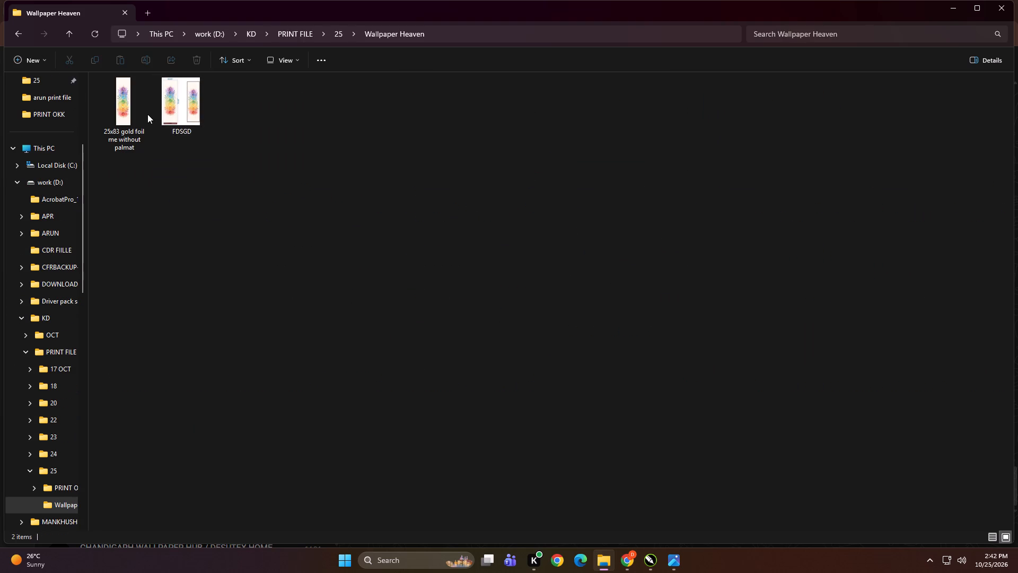
Start Photoshop so the 25x83 chakra TIFF can be opened in it.
{"action": "left_click", "coordinate": [126, 107]}
{"action": "left_click_drag", "start_coordinate": [120, 91], "coordinate": [513, 374]}
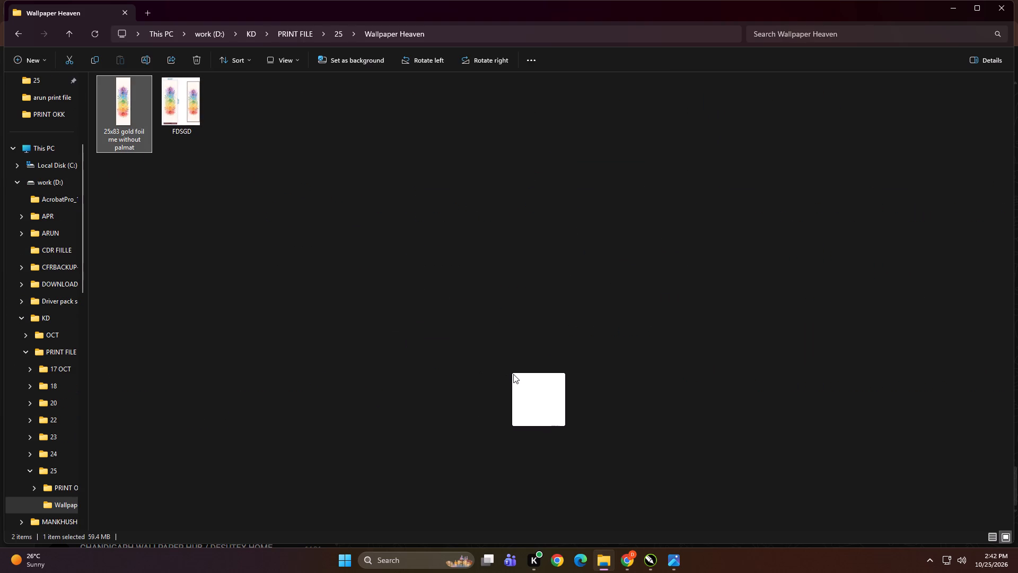
{"action": "left_click_drag", "start_coordinate": [513, 374], "coordinate": [513, 375]}
{"action": "left_click", "coordinate": [420, 572]}
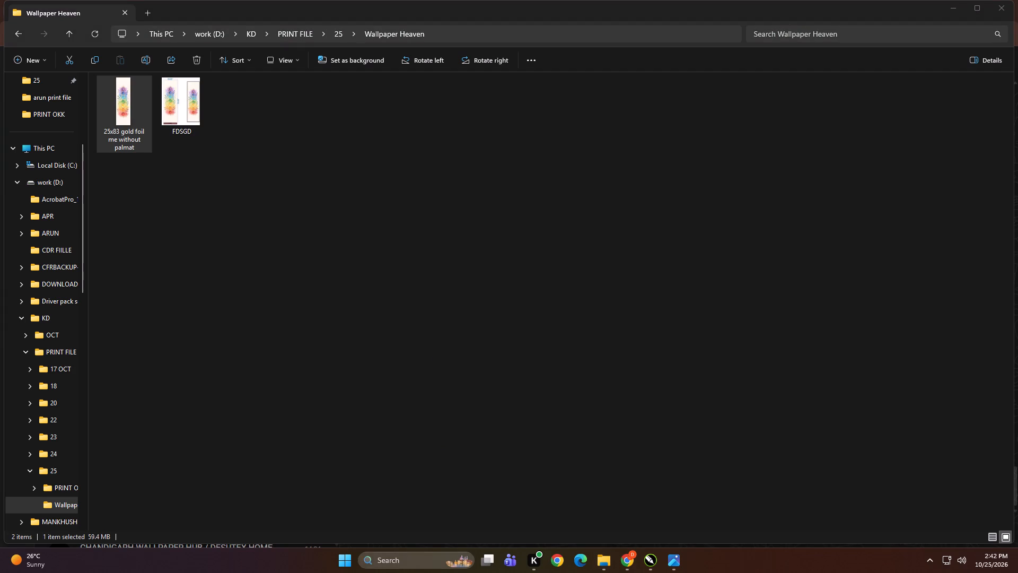
{"action": "left_click", "coordinate": [418, 563]}
{"action": "type", "text": "PHO"}
{"action": "key", "text": "Return"}
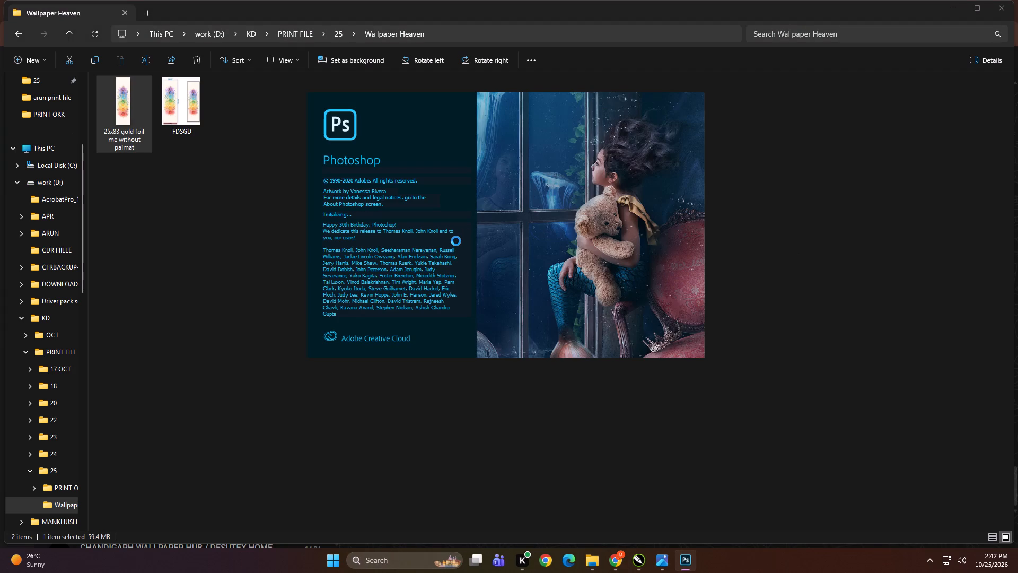
{"action": "left_click", "coordinate": [364, 259]}
{"action": "left_click", "coordinate": [267, 242]}
Open the "25x83 gold foil me without palmat" file from the Wallpaper Heaven folder in Photoshop.
{"action": "left_click", "coordinate": [130, 116]}
{"action": "left_click_drag", "start_coordinate": [117, 92], "coordinate": [684, 559]}
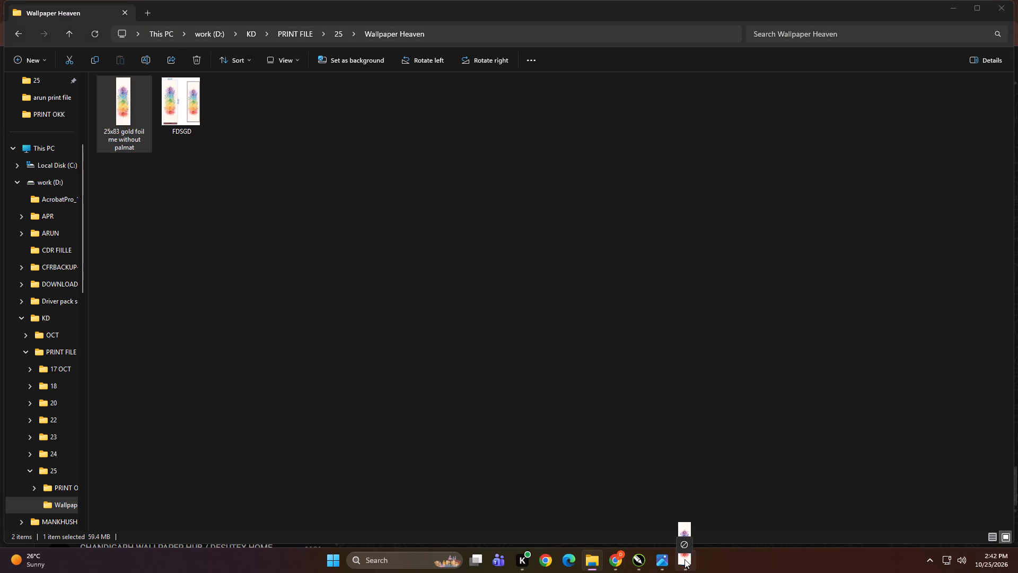
{"action": "left_click_drag", "start_coordinate": [684, 559], "coordinate": [687, 557]}
{"action": "left_click_drag", "start_coordinate": [687, 557], "coordinate": [688, 554]}
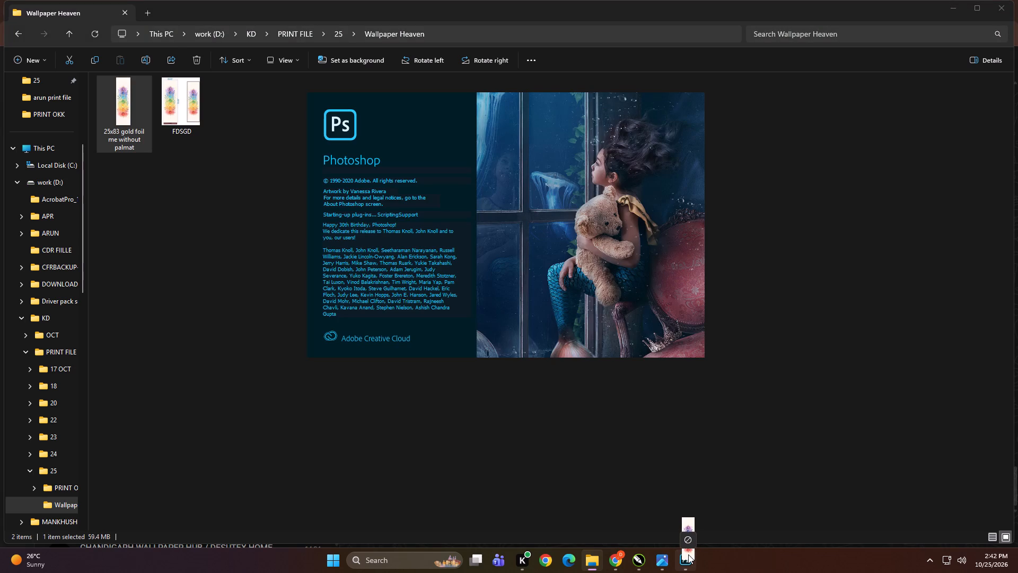
{"action": "left_click_drag", "start_coordinate": [688, 554], "coordinate": [598, 363]}
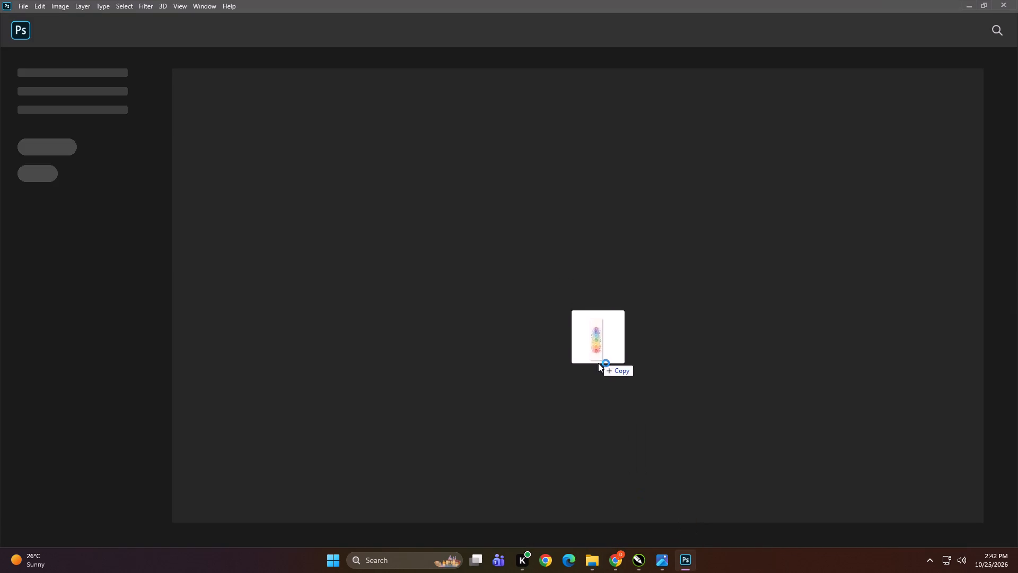
{"action": "left_click_drag", "start_coordinate": [598, 363], "coordinate": [598, 359]}
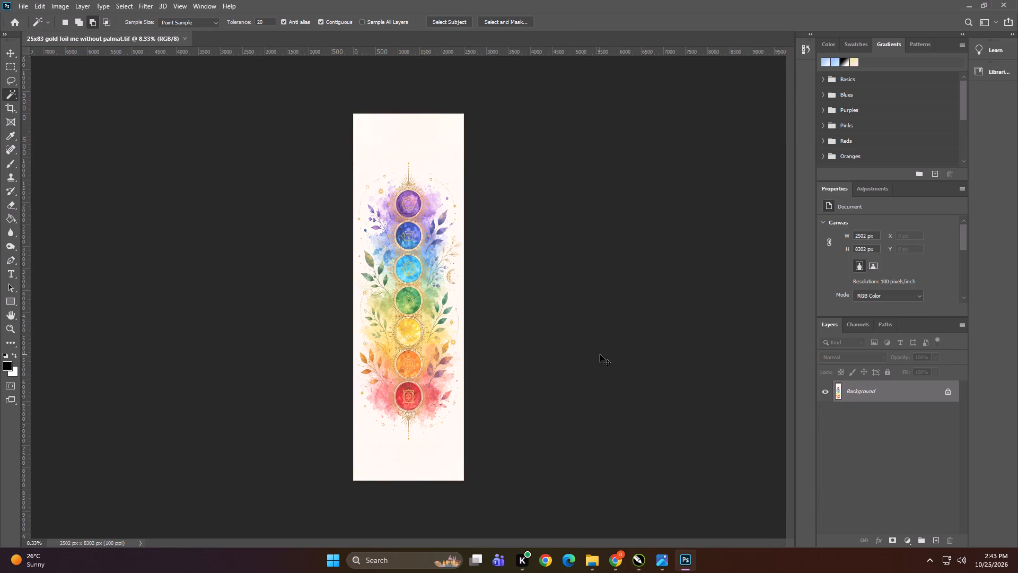
Duplicate the Background layer and apply the Photocopy filter with Detail 3 and Darkness 50 to the copy.
{"action": "key", "text": "ctrl+j"}
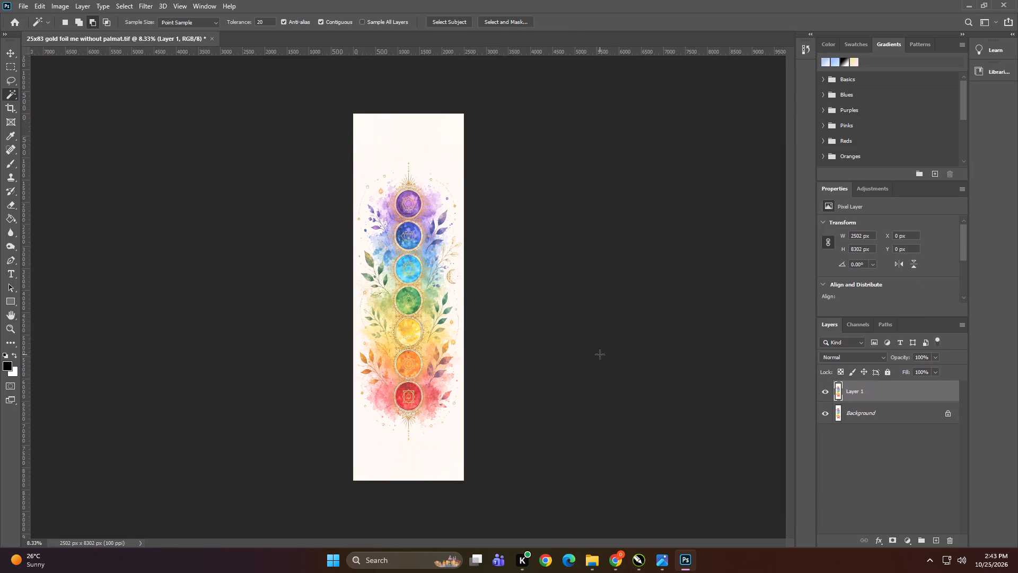
{"action": "left_click", "coordinate": [153, 10]}
{"action": "left_click", "coordinate": [159, 48]}
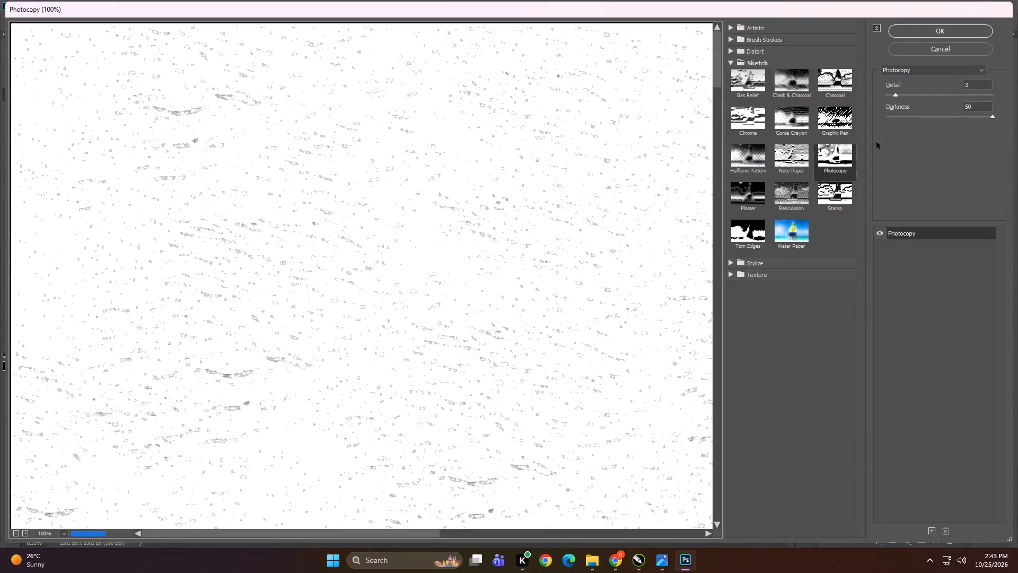
{"action": "left_click", "coordinate": [910, 30]}
Magic-wand a black ring line and all similar pixels, adding the light grey speckles and their similar pixels to the selection.
{"action": "scroll", "coordinate": [481, 328], "scroll_direction": "up", "scroll_amount": 10, "text": "alt"}
{"action": "scroll", "coordinate": [366, 299], "scroll_direction": "up", "scroll_amount": 6, "text": "alt"}
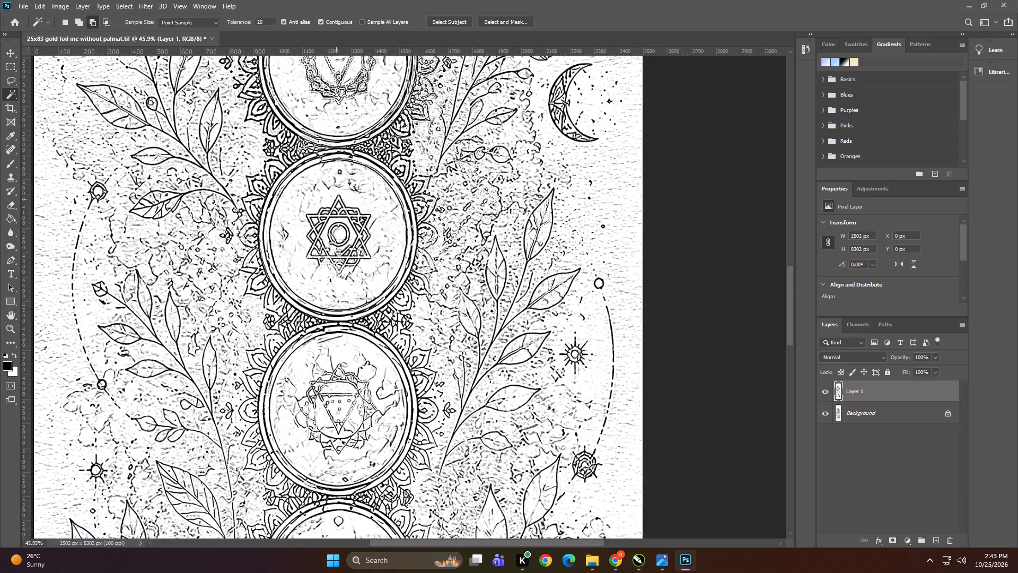
{"action": "scroll", "coordinate": [366, 299], "scroll_direction": "up", "scroll_amount": 20, "text": "alt"}
{"action": "scroll", "coordinate": [366, 299], "scroll_direction": "up", "scroll_amount": 9, "text": "alt"}
{"action": "key", "text": "w"}
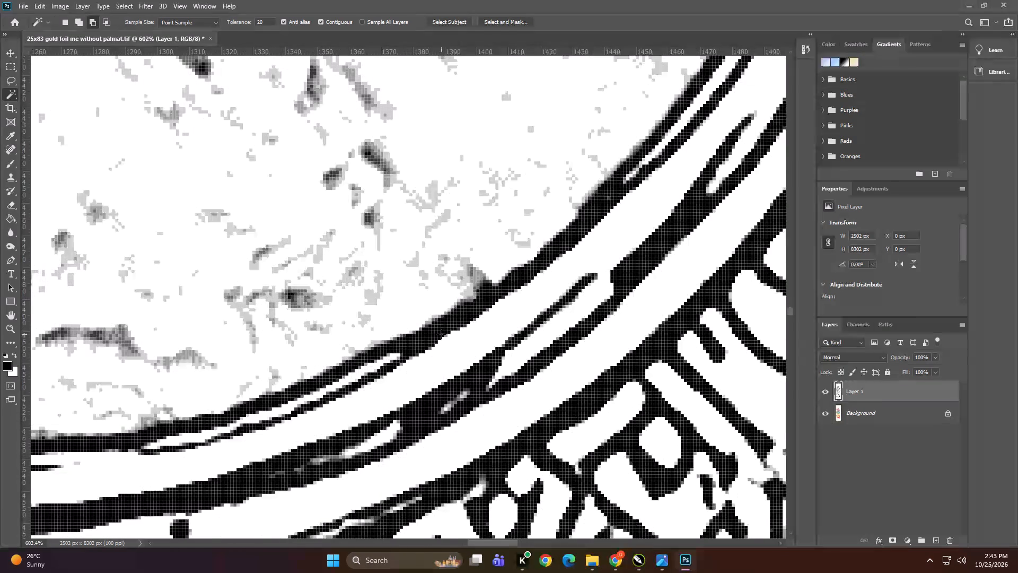
{"action": "left_click", "coordinate": [441, 334], "text": "shift"}
{"action": "right_click", "coordinate": [437, 332]}
{"action": "left_click", "coordinate": [482, 213]}
{"action": "scroll", "coordinate": [466, 235], "scroll_direction": "down", "scroll_amount": 5, "text": "alt"}
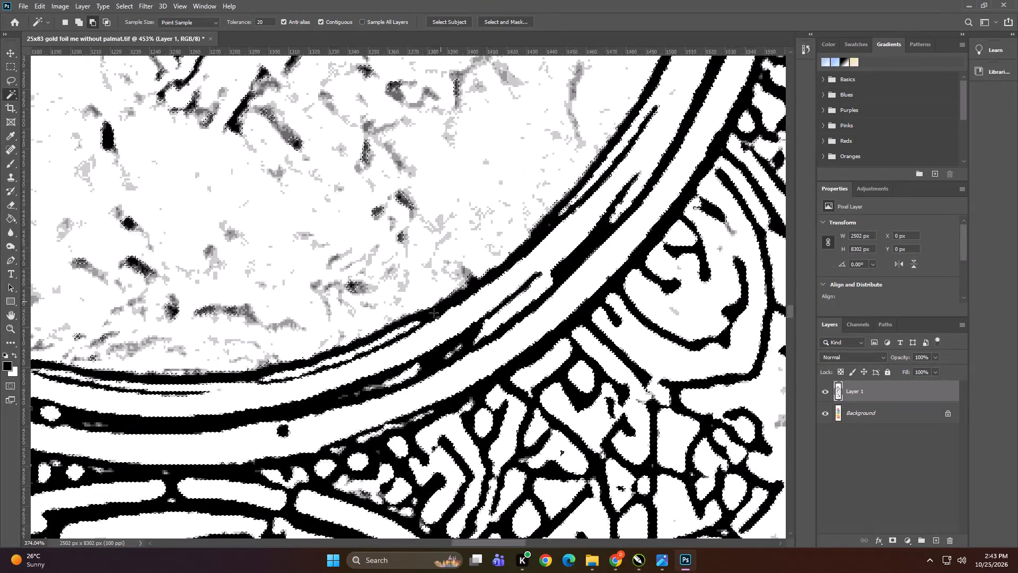
{"action": "scroll", "coordinate": [434, 313], "scroll_direction": "down", "scroll_amount": 4, "text": "alt"}
{"action": "scroll", "coordinate": [427, 286], "scroll_direction": "up", "scroll_amount": 9, "text": "alt"}
{"action": "scroll", "coordinate": [454, 194], "scroll_direction": "up", "scroll_amount": 8, "text": "alt"}
{"action": "left_click", "coordinate": [454, 210], "text": "shift"}
{"action": "right_click", "coordinate": [454, 210], "text": "shift"}
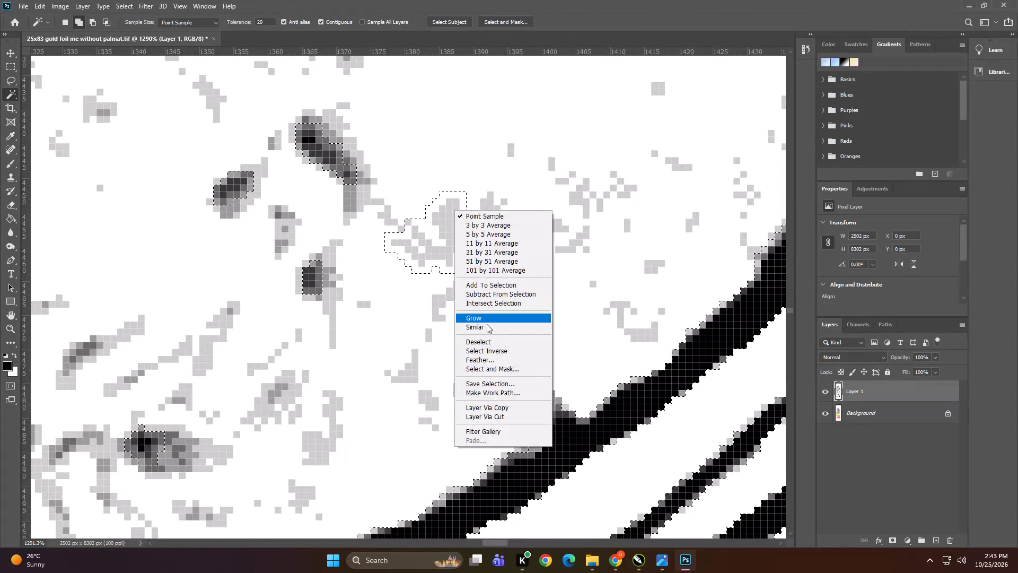
{"action": "left_click", "coordinate": [487, 325]}
With the Background layer active, create a red spot channel named Spot 1 at 100% solidity from the selection.
{"action": "scroll", "coordinate": [455, 215], "scroll_direction": "down", "scroll_amount": 20, "text": "alt"}
{"action": "scroll", "coordinate": [455, 215], "scroll_direction": "down", "scroll_amount": 10, "text": "alt"}
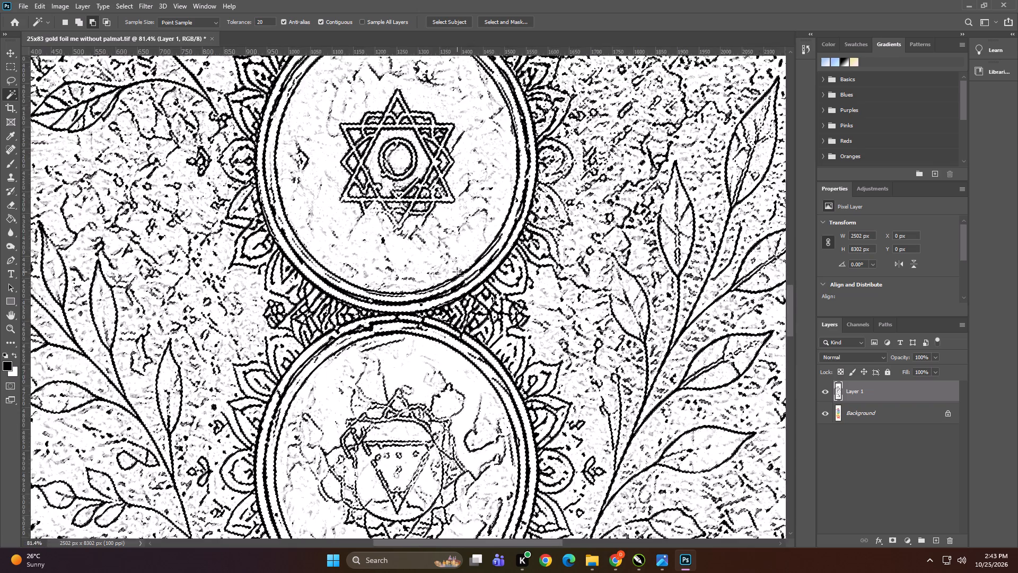
{"action": "scroll", "coordinate": [457, 272], "scroll_direction": "down", "scroll_amount": 20, "text": "alt"}
{"action": "left_click", "coordinate": [882, 413]}
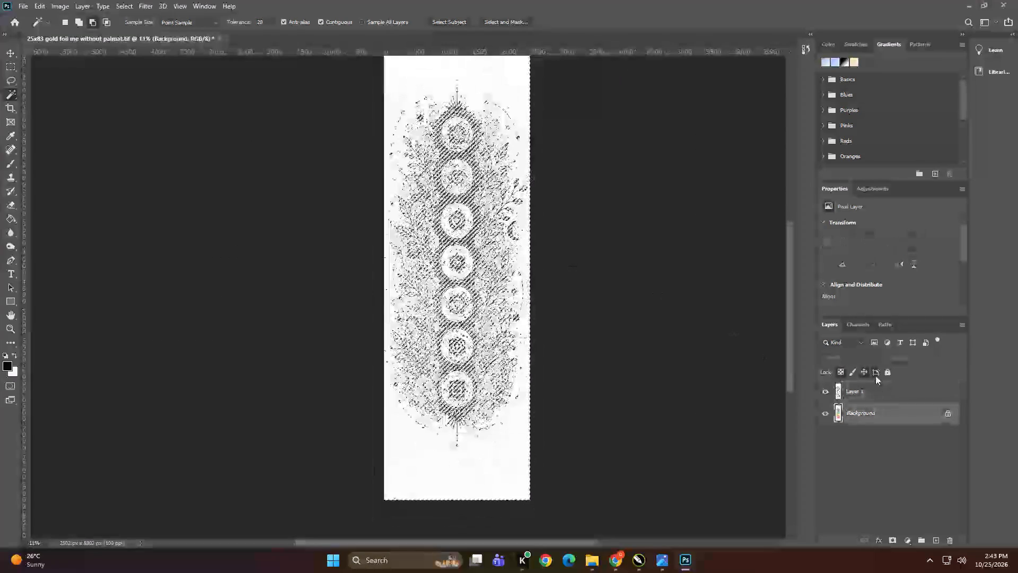
{"action": "left_click", "coordinate": [862, 327]}
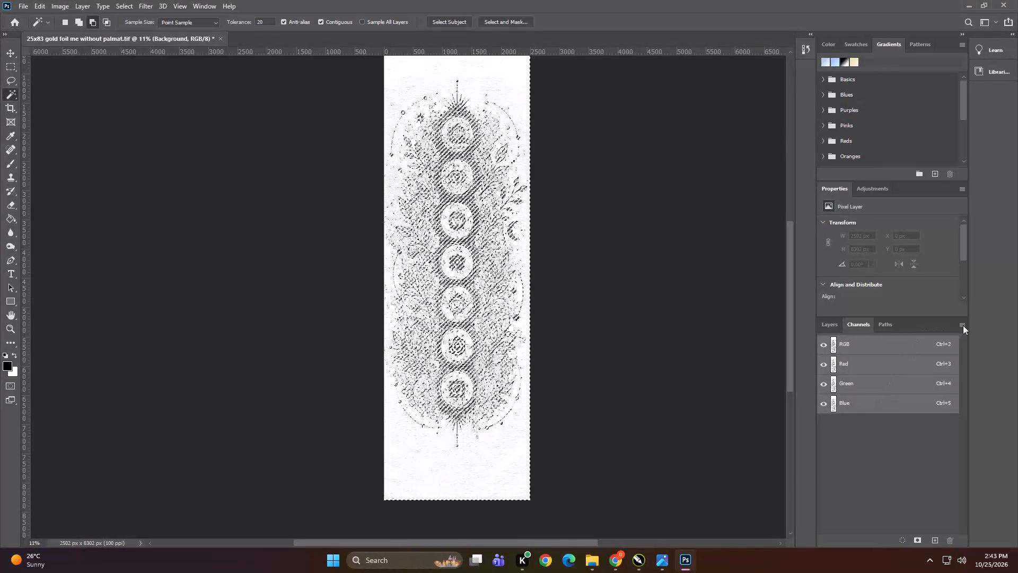
{"action": "left_click", "coordinate": [967, 324]}
{"action": "left_click", "coordinate": [961, 325]}
{"action": "left_click", "coordinate": [961, 365]}
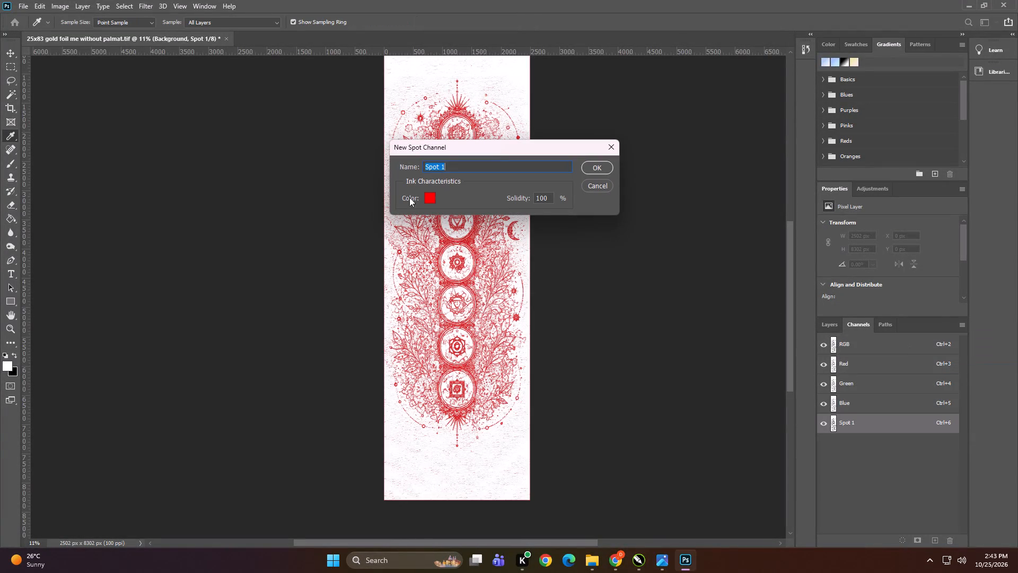
{"action": "left_click", "coordinate": [590, 169]}
Duplicate the Spot 1 channel as "Spot 2" and make the copy visible.
{"action": "right_click", "coordinate": [908, 423]}
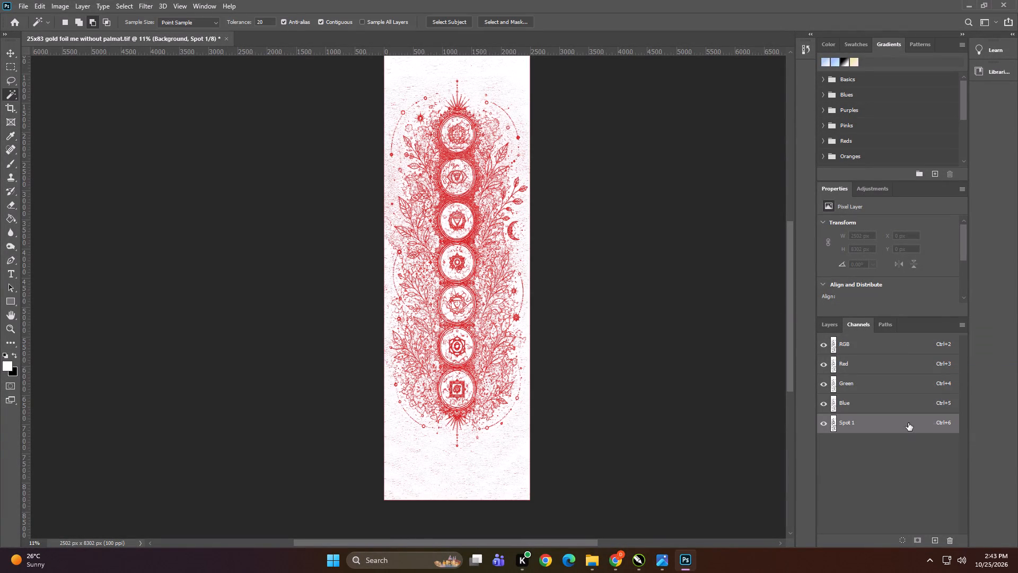
{"action": "left_click", "coordinate": [917, 427]}
{"action": "key", "text": "Right"}
{"action": "key", "text": "BackSpace"}
{"action": "key", "text": "BackSpace"}
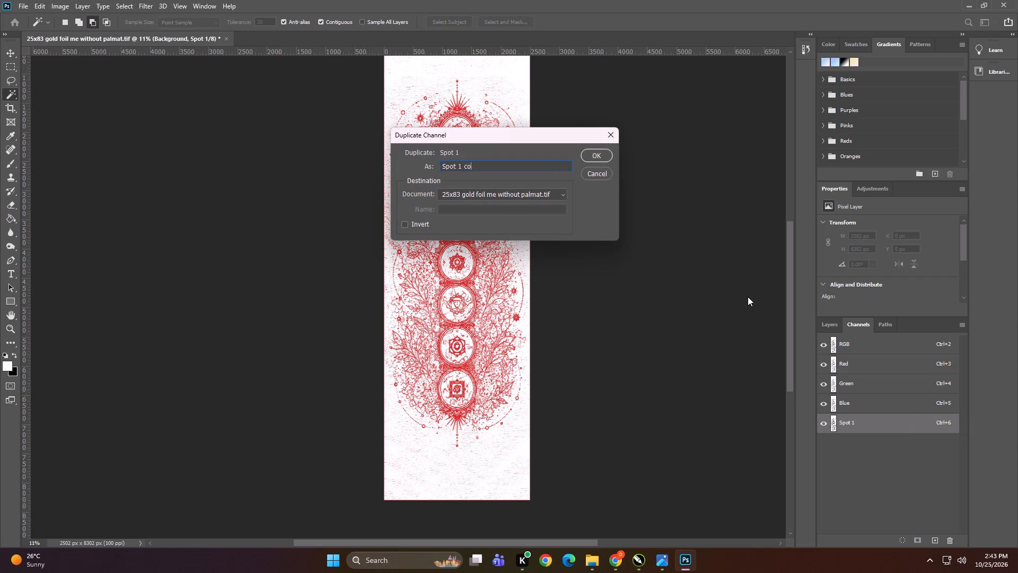
{"action": "key", "text": "BackSpace"}
{"action": "key", "text": "BackSpace"}
{"action": "key", "text": "BackSpace"}
{"action": "key", "text": "BackSpace"}
{"action": "key", "text": "2"}
{"action": "key", "text": "Return"}
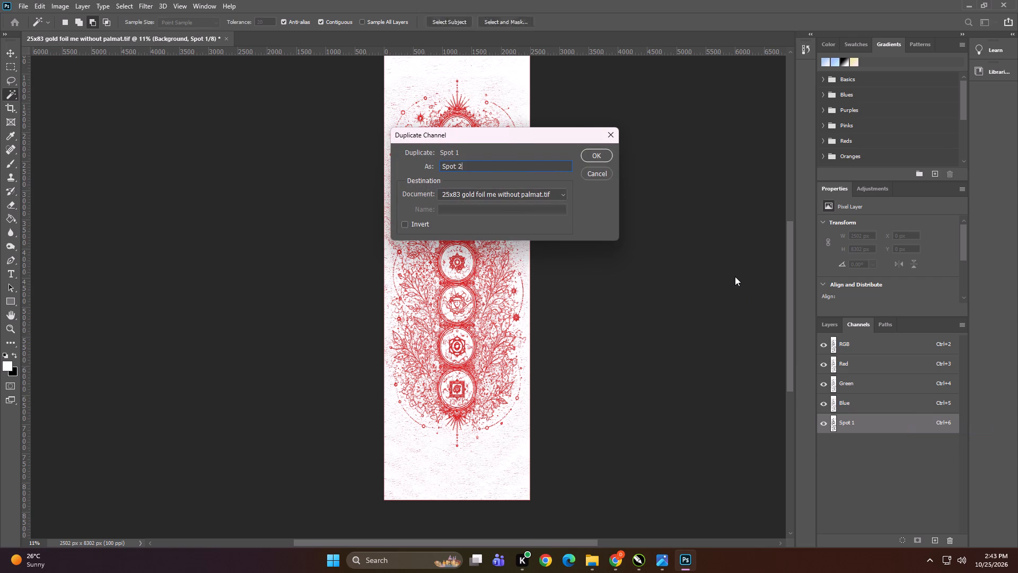
{"action": "left_click", "coordinate": [821, 444]}
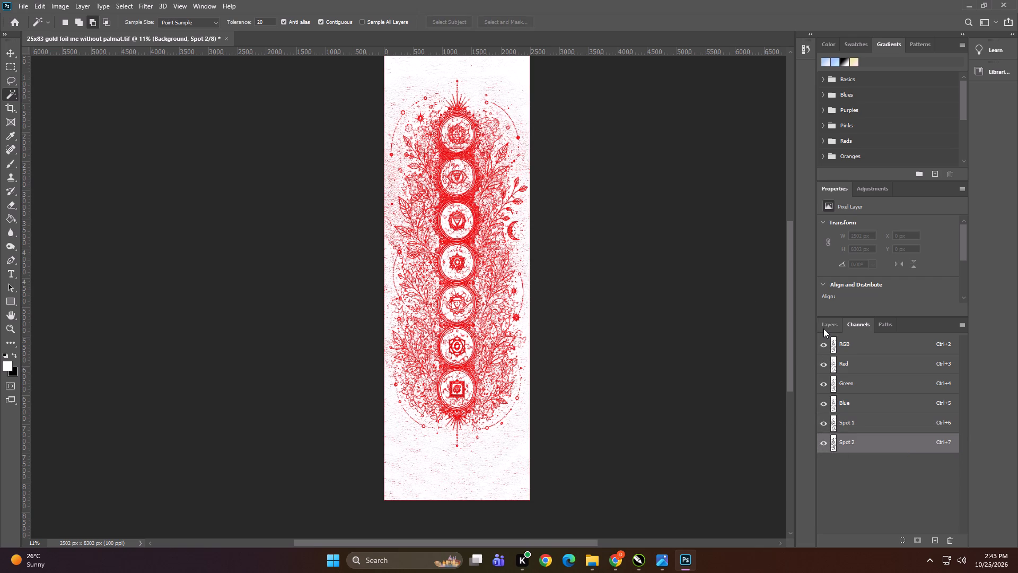
Delete the photocopy-filtered Layer 1, keeping only the Background layer.
{"action": "left_click", "coordinate": [823, 325]}
{"action": "left_click", "coordinate": [855, 389]}
{"action": "key", "text": "Delete"}
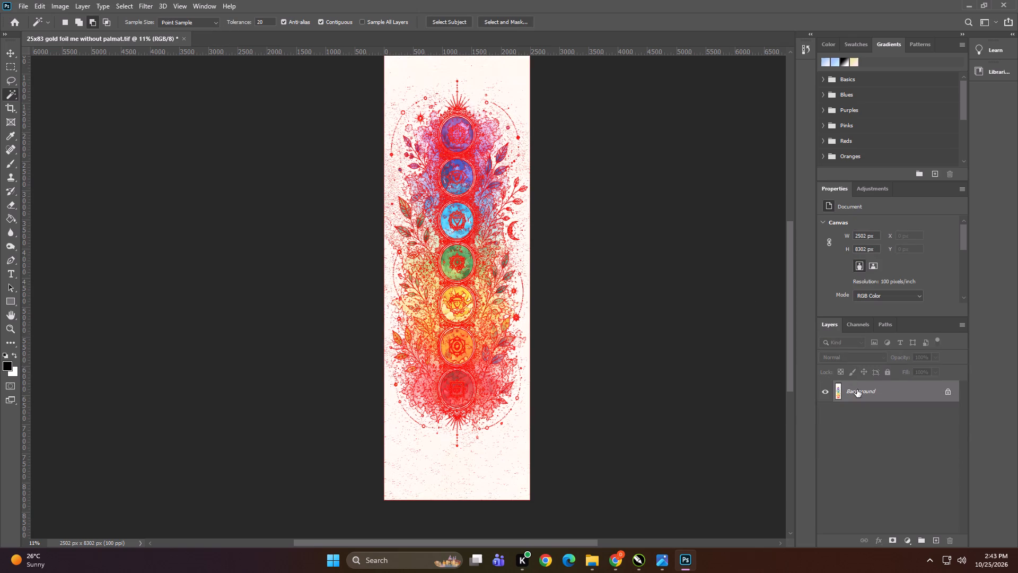
Save over the "25x83 gold foil me without palmat" TIFF with spot colors and LZW compression, and close the document.
{"action": "scroll", "coordinate": [466, 289], "scroll_direction": "up", "scroll_amount": 20, "text": "alt"}
{"action": "scroll", "coordinate": [466, 289], "scroll_direction": "up", "scroll_amount": 4, "text": "alt"}
{"action": "scroll", "coordinate": [476, 265], "scroll_direction": "down", "scroll_amount": 4, "text": "alt"}
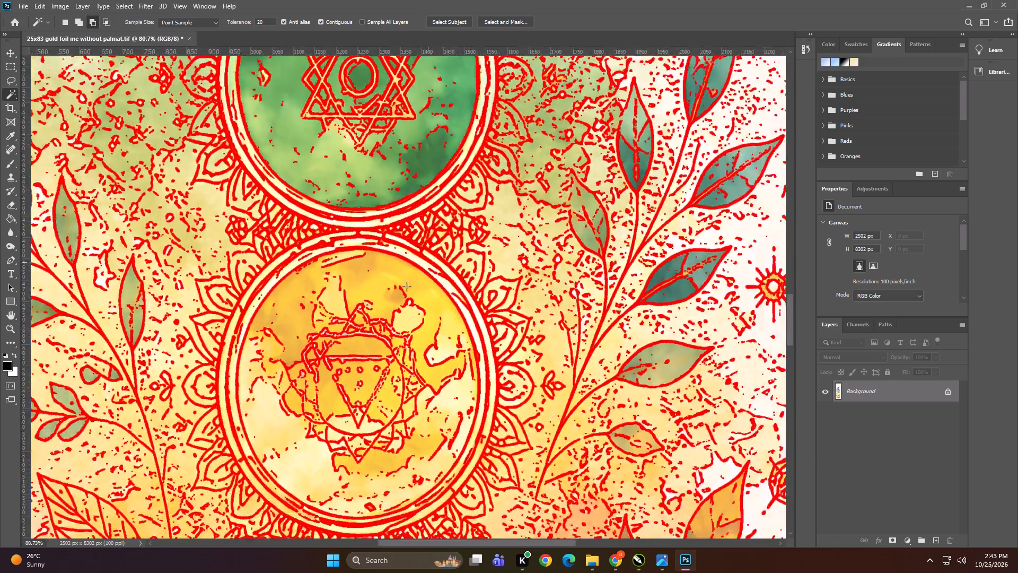
{"action": "scroll", "coordinate": [407, 286], "scroll_direction": "down", "scroll_amount": 15, "text": "alt"}
{"action": "scroll", "coordinate": [424, 277], "scroll_direction": "down", "scroll_amount": 7, "text": "alt"}
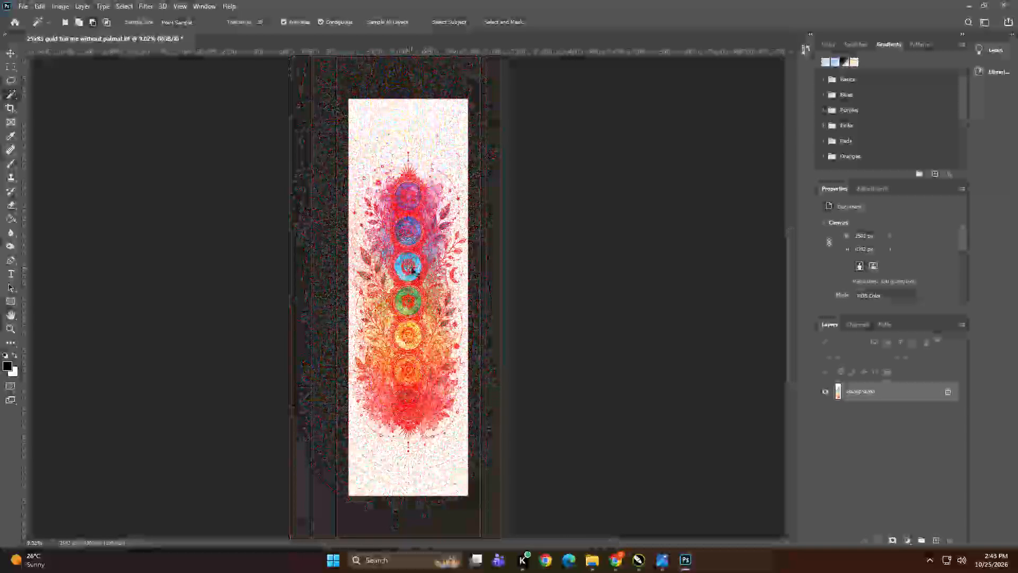
{"action": "key", "text": "ctrl+shift+s"}
{"action": "left_click", "coordinate": [556, 366]}
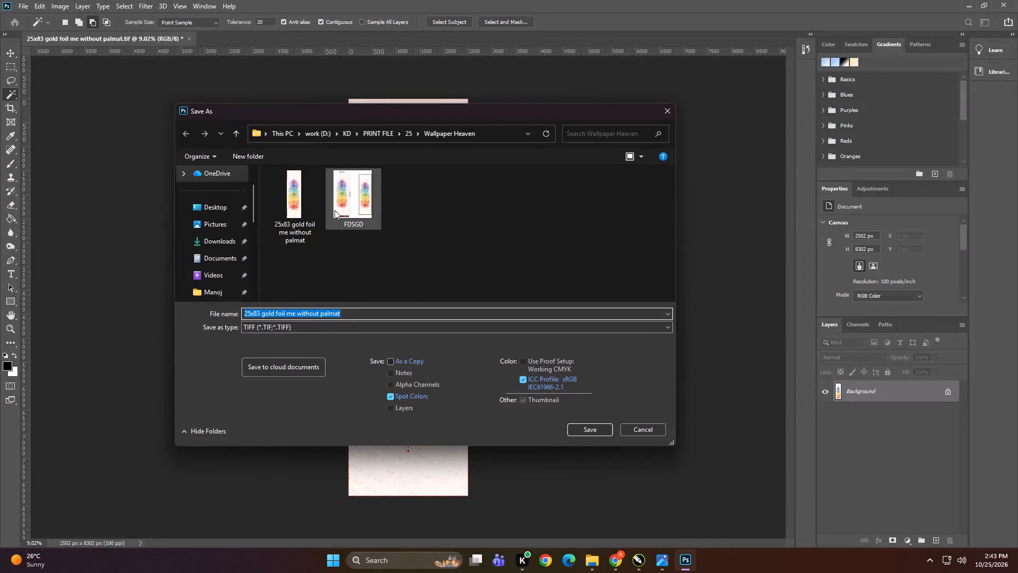
{"action": "left_click", "coordinate": [306, 205]}
{"action": "left_click", "coordinate": [575, 430]}
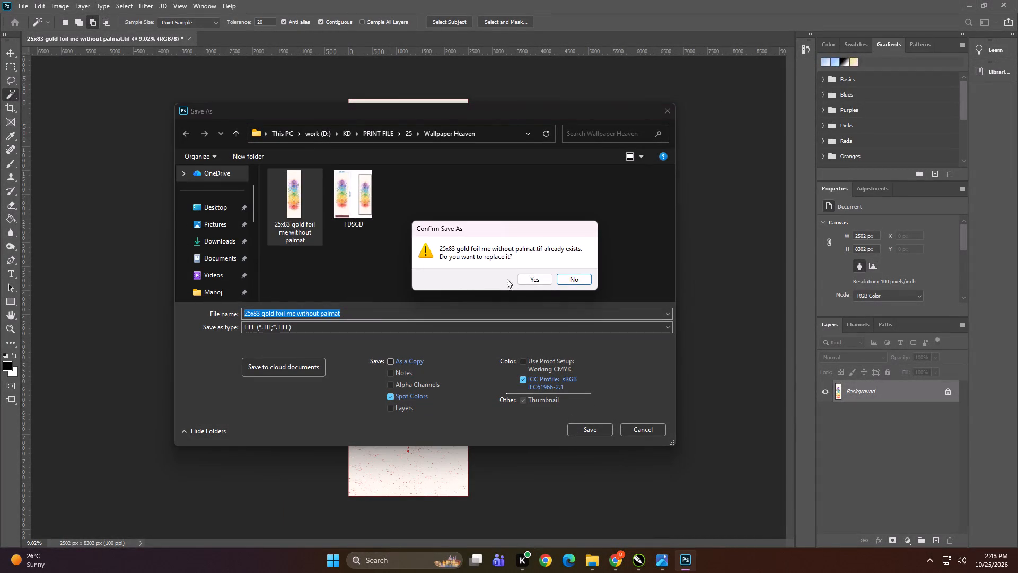
{"action": "left_click", "coordinate": [543, 284]}
{"action": "left_click", "coordinate": [371, 161]}
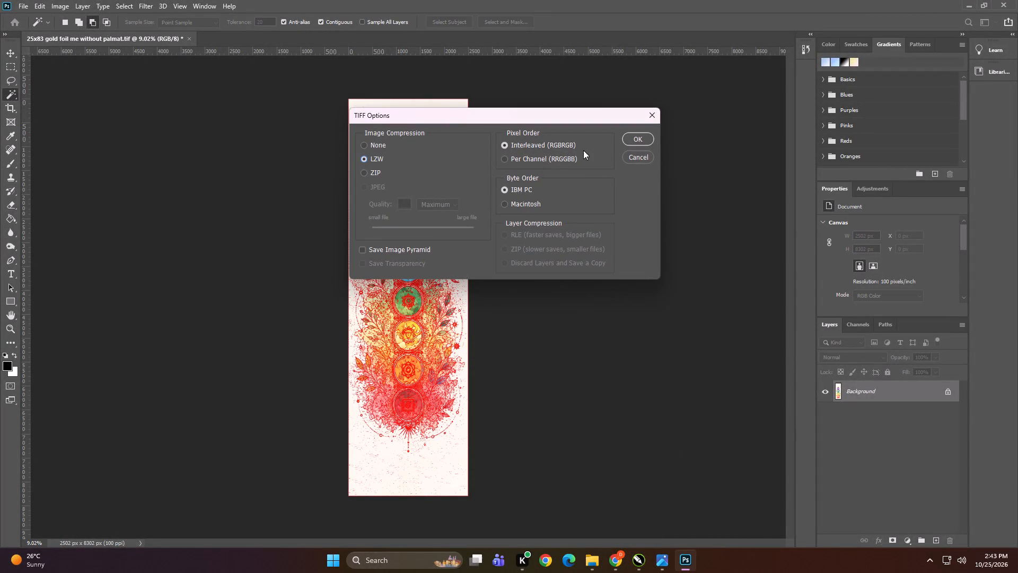
{"action": "left_click", "coordinate": [633, 140]}
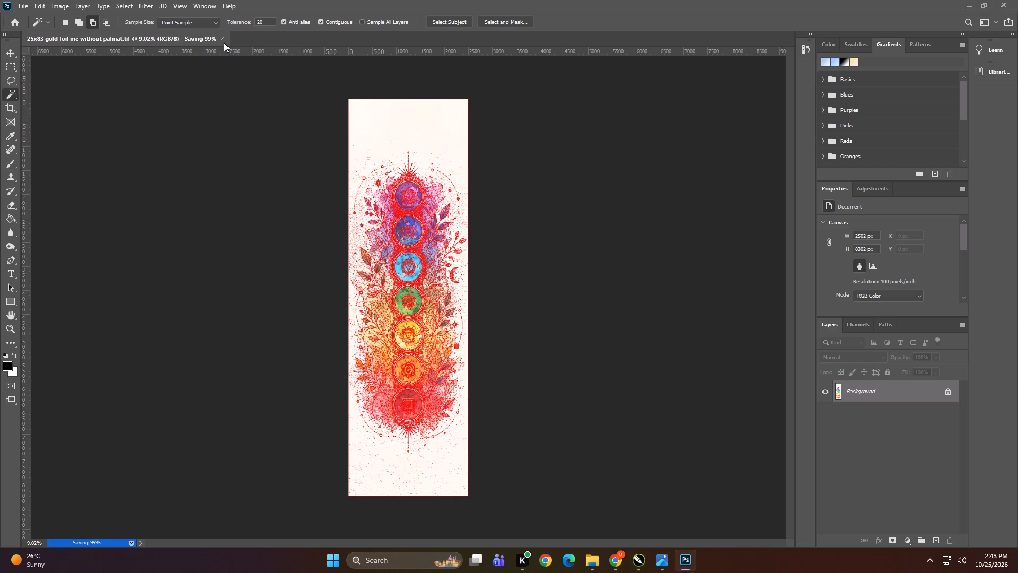
{"action": "left_click", "coordinate": [183, 36]}
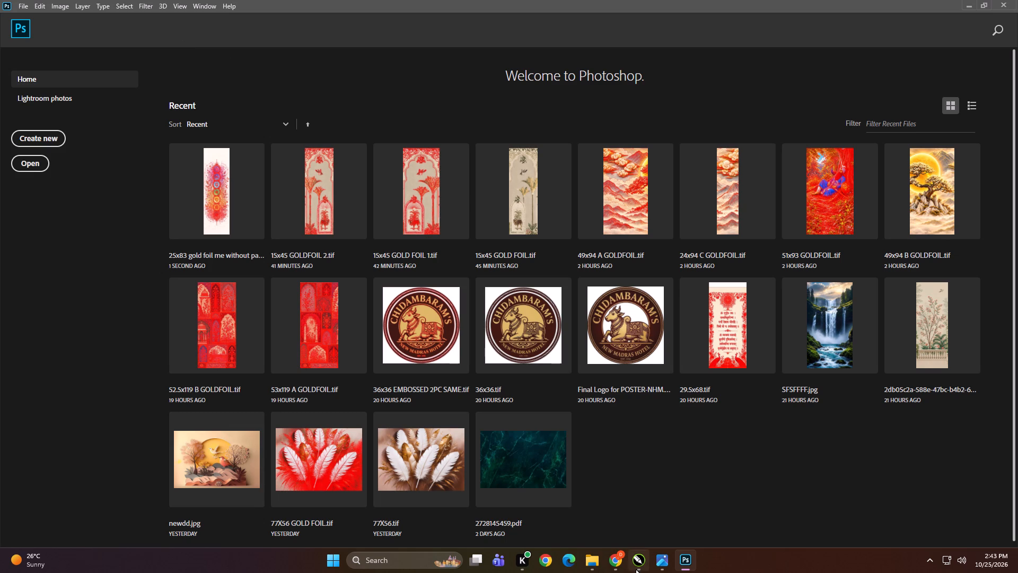
Move the Wallpaper Heaven folder from folder 25 into its PRINT OKK subfolder in File Explorer.
{"action": "left_click", "coordinate": [594, 563]}
{"action": "left_click", "coordinate": [455, 274]}
{"action": "key", "text": "BackSpace"}
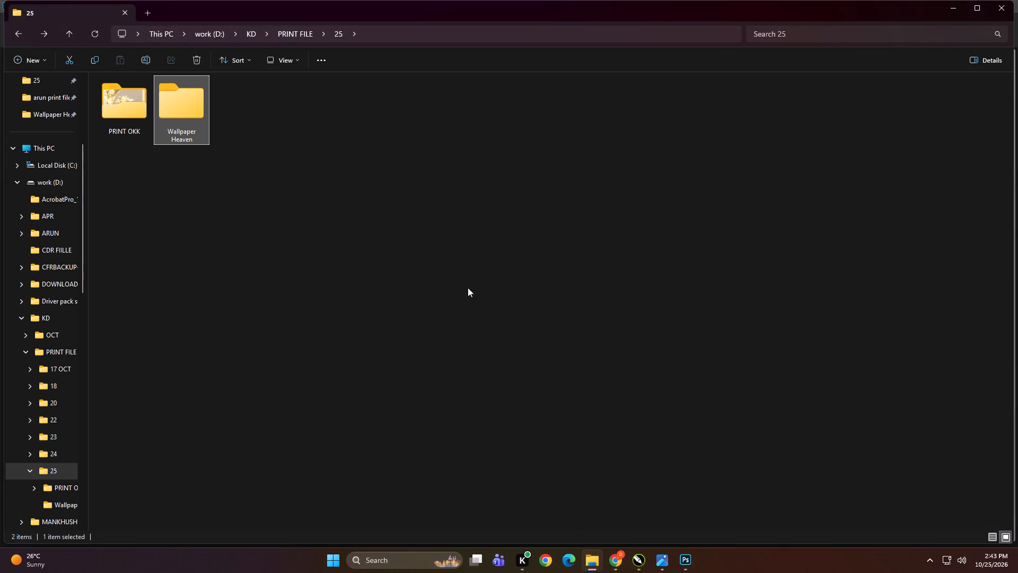
{"action": "left_click", "coordinate": [430, 301]}
{"action": "left_click", "coordinate": [195, 116]}
{"action": "key", "text": "ctrl+x"}
{"action": "double_click", "coordinate": [144, 102]}
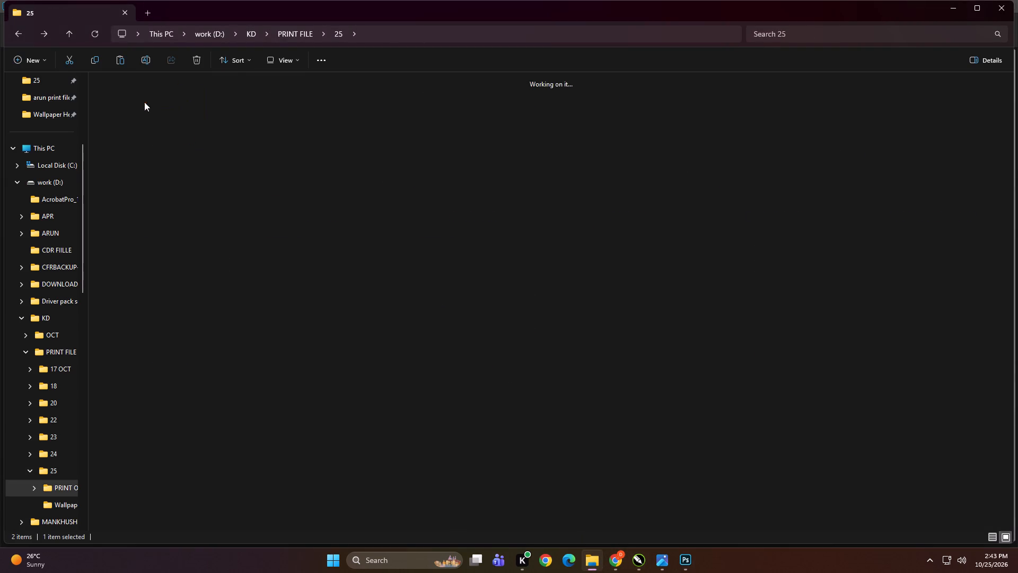
{"action": "left_click", "coordinate": [545, 437]}
{"action": "key", "text": "ctrl+v"}
Copy the Wallpaper Heaven folder and open the Print > 25 folder on the DIGITECH_SHAREDRIVE (Z:) network drive.
{"action": "key", "text": "ctrl+c"}
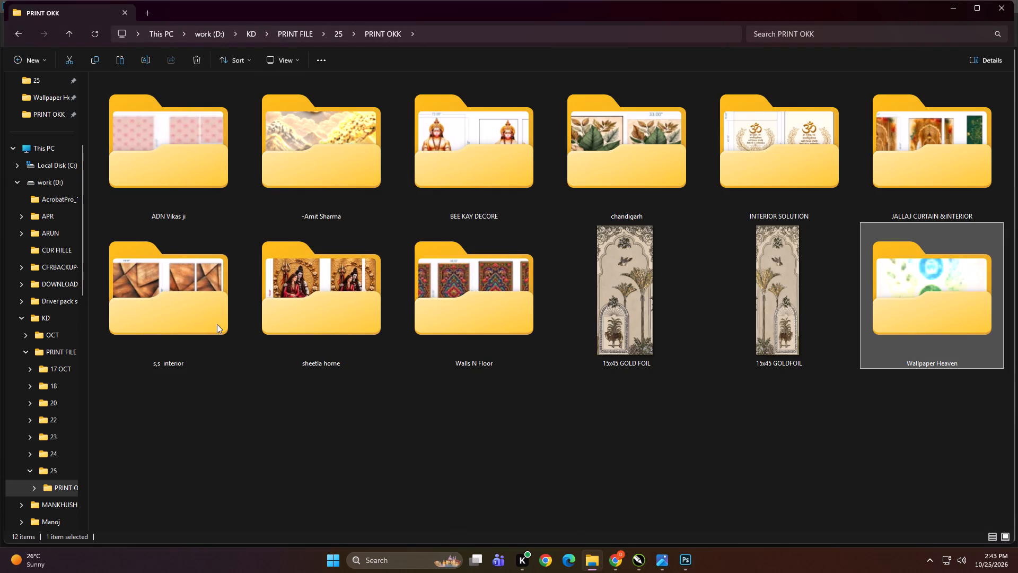
{"action": "scroll", "coordinate": [92, 317], "scroll_direction": "up", "scroll_amount": 1}
{"action": "left_click", "coordinate": [63, 149]}
{"action": "double_click", "coordinate": [183, 376]}
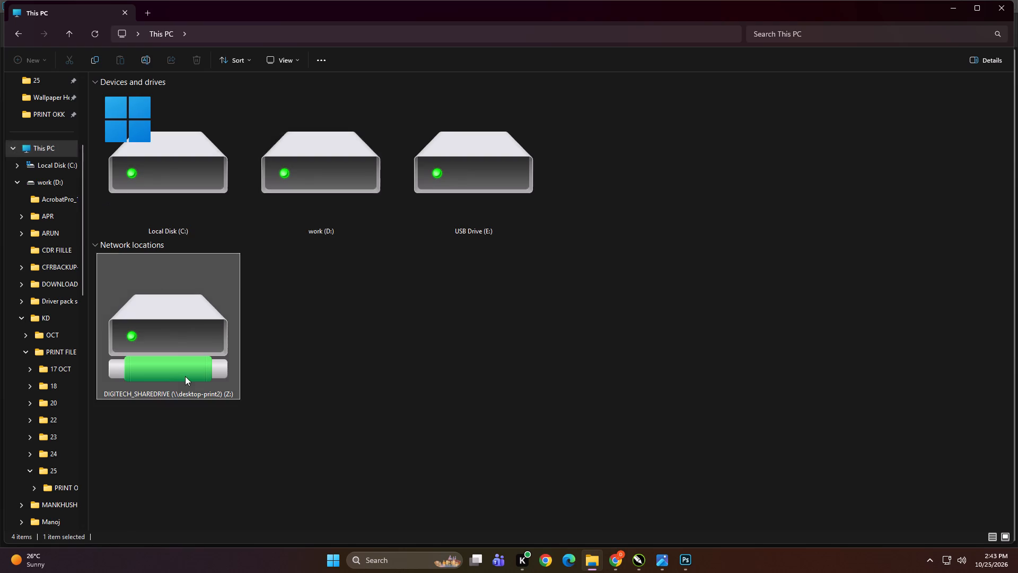
{"action": "double_click", "coordinate": [768, 141]}
{"action": "double_click", "coordinate": [466, 119]}
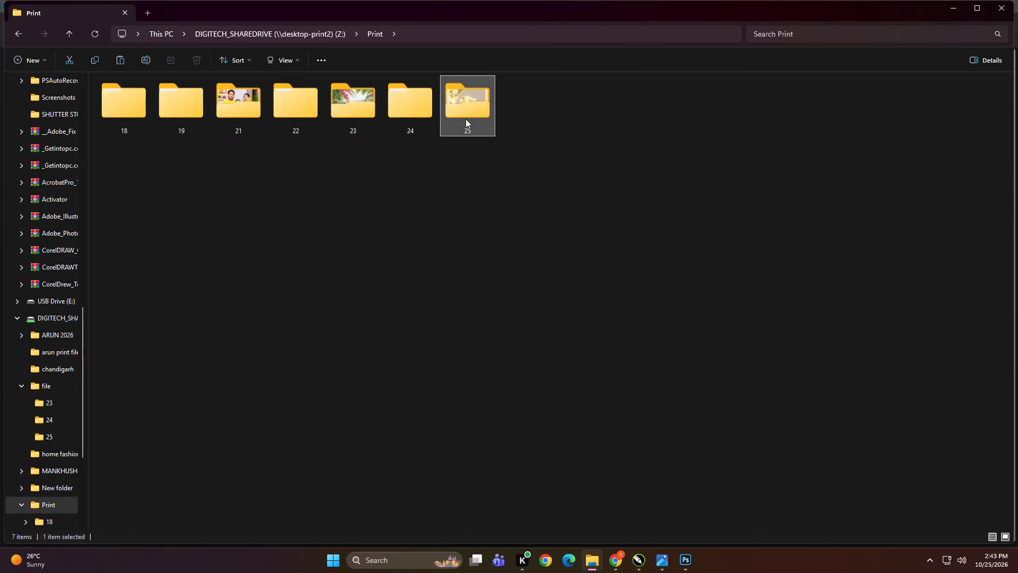
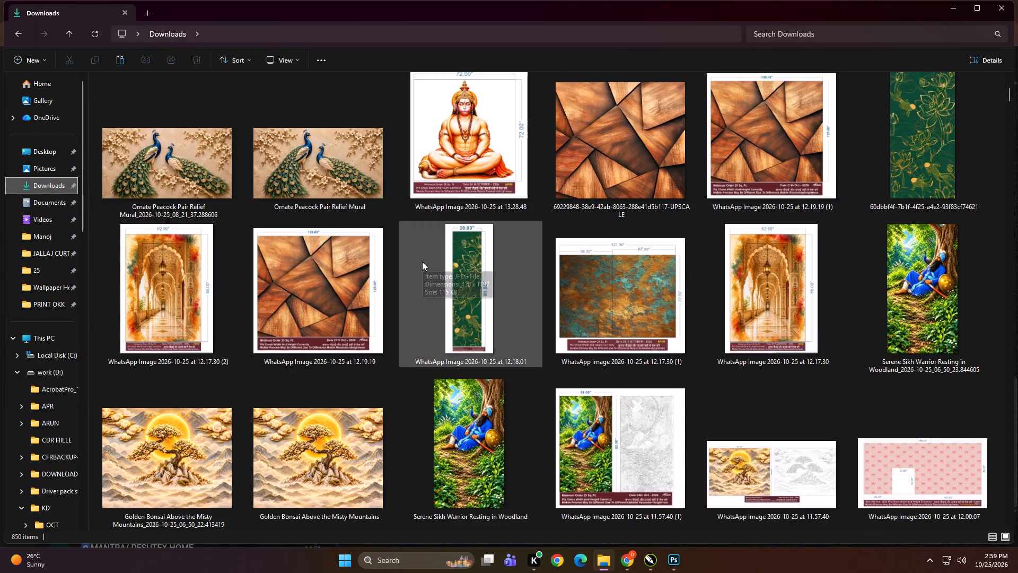
Search the Downloads folder for "AI" and for "EPS", and clear the search to return to the full listing.
{"action": "scroll", "coordinate": [422, 262], "scroll_direction": "down", "scroll_amount": 1}
{"action": "left_click", "coordinate": [776, 36]}
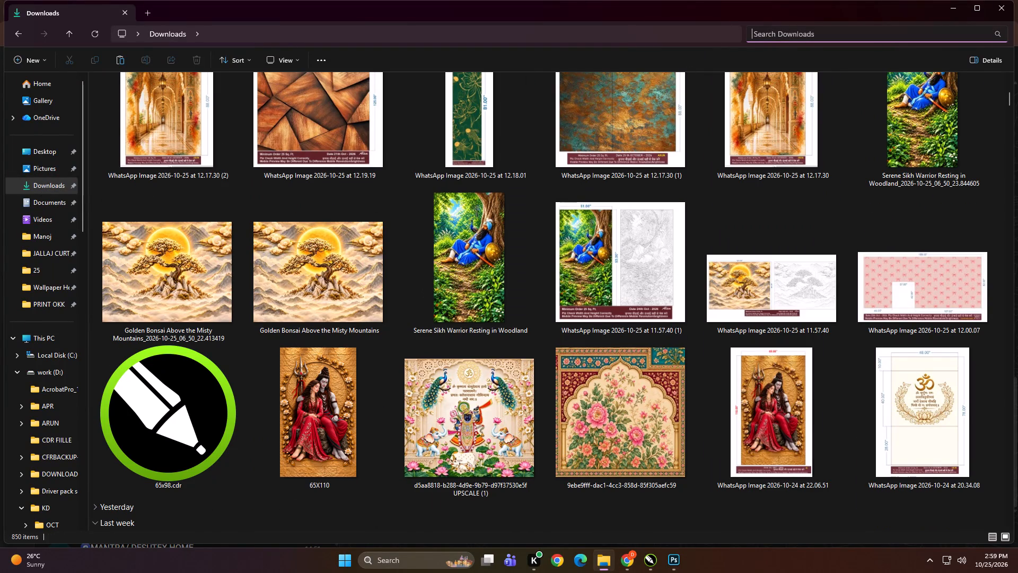
{"action": "type", "text": "AI"}
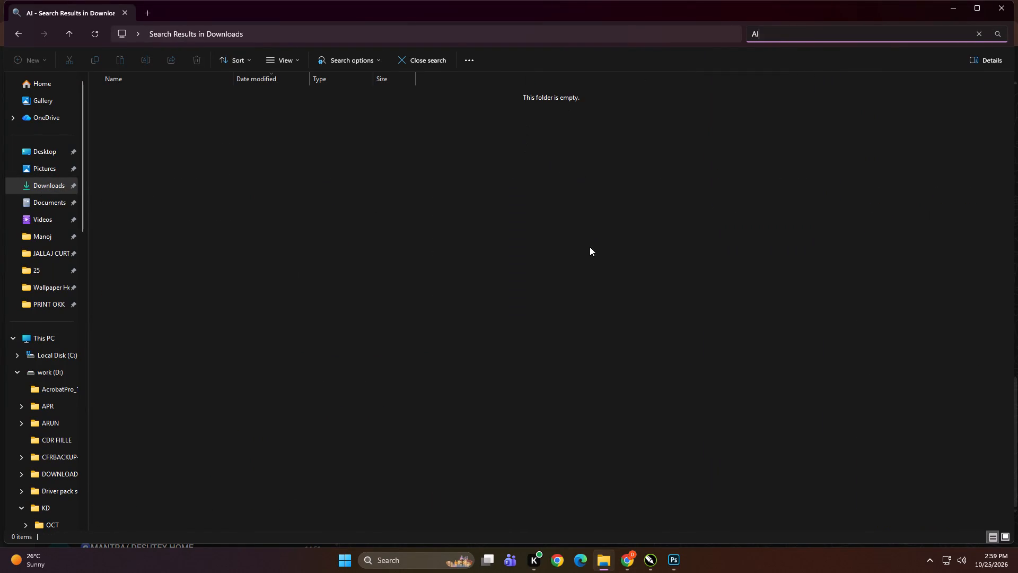
{"action": "left_click", "coordinate": [50, 186]}
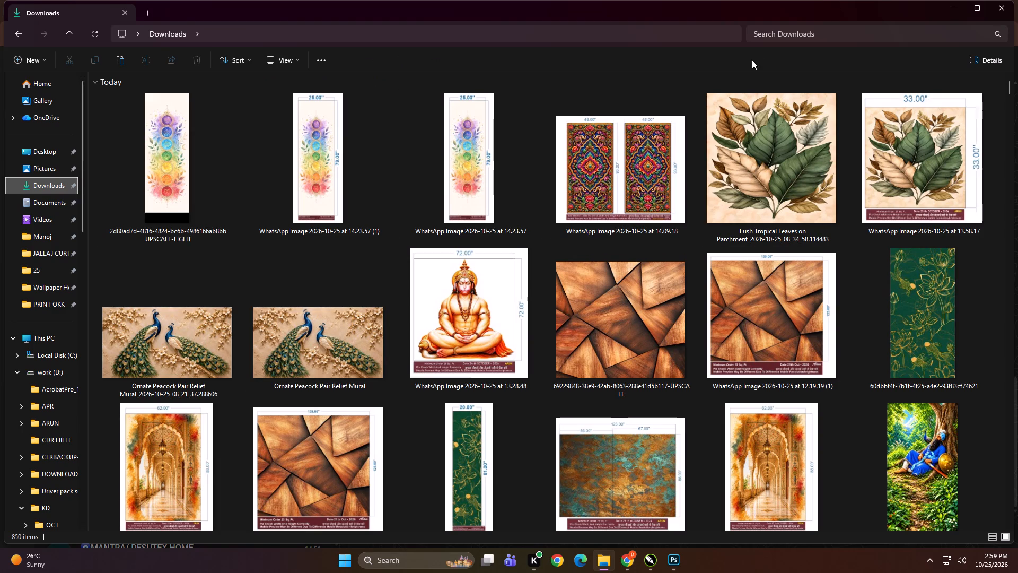
{"action": "left_click", "coordinate": [765, 37]}
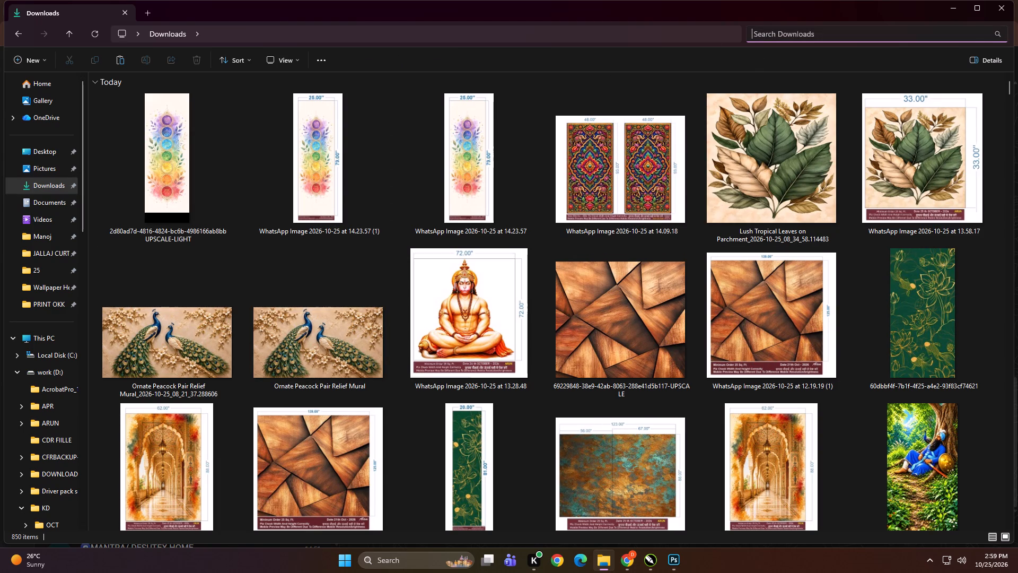
{"action": "type", "text": "EPS"}
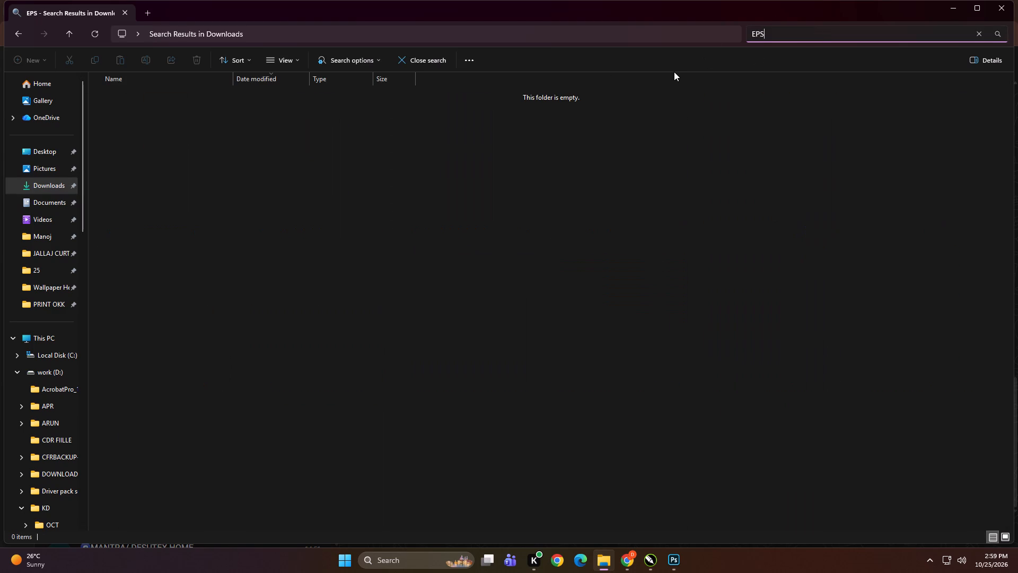
{"action": "key", "text": "ctrl+a"}
{"action": "key", "text": "Delete"}
{"action": "scroll", "coordinate": [528, 236], "scroll_direction": "down", "scroll_amount": 2}
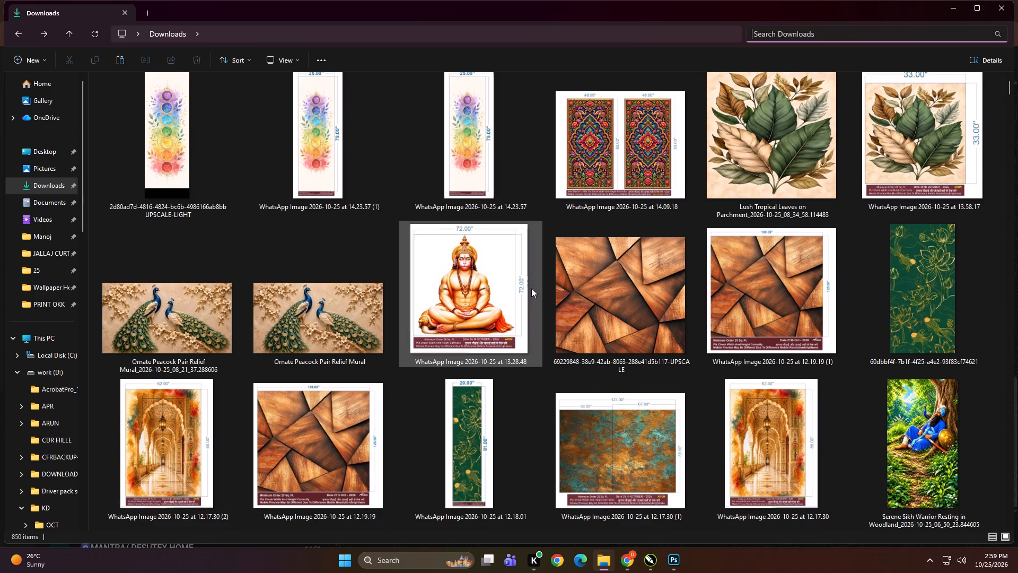
{"action": "scroll", "coordinate": [561, 285], "scroll_direction": "down", "scroll_amount": 4}
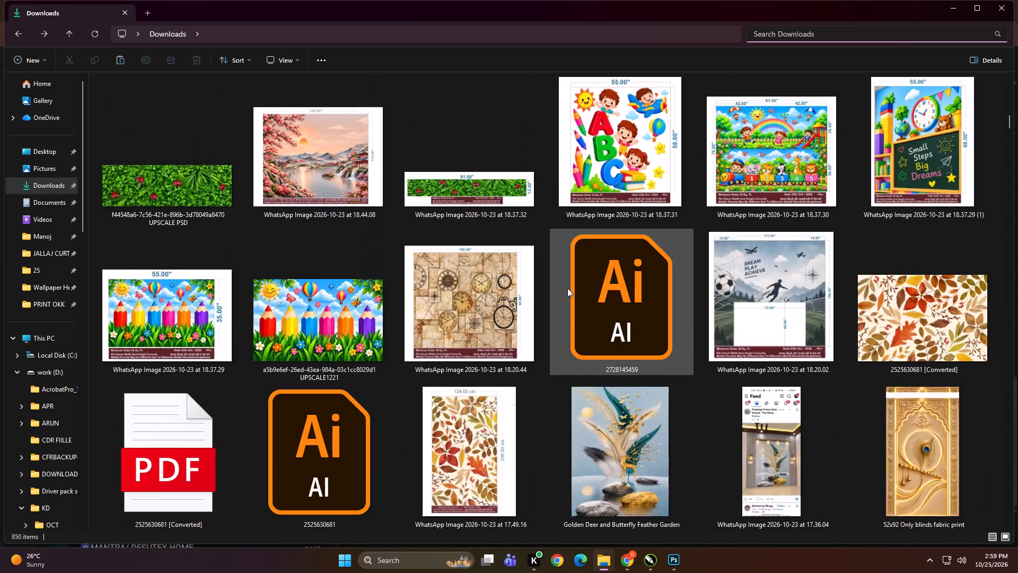
{"action": "scroll", "coordinate": [567, 288], "scroll_direction": "down", "scroll_amount": 1}
{"action": "scroll", "coordinate": [567, 288], "scroll_direction": "up", "scroll_amount": 1}
{"action": "double_click", "coordinate": [626, 311]}
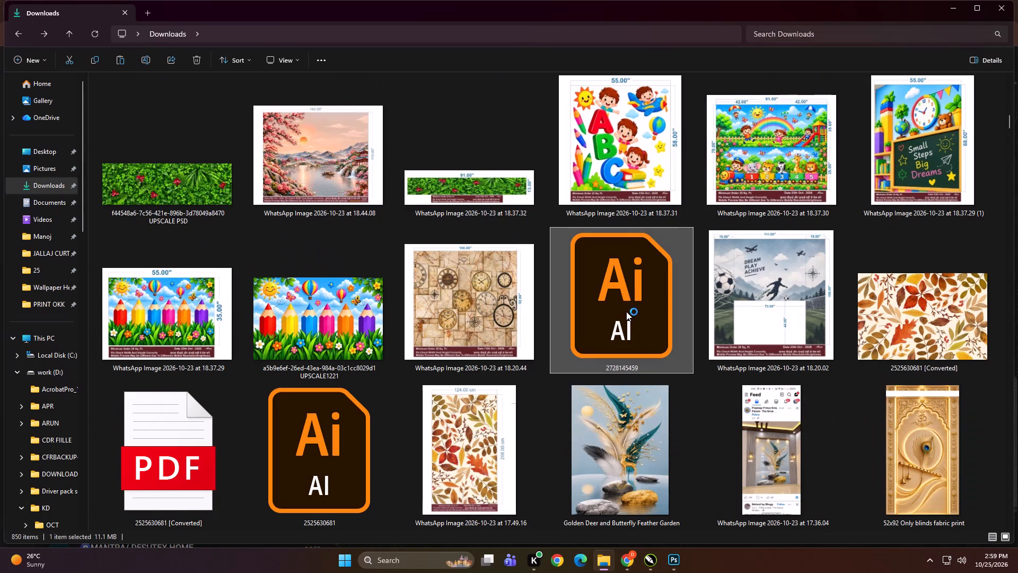
{"action": "double_click", "coordinate": [334, 436]}
{"action": "scroll", "coordinate": [500, 351], "scroll_direction": "down", "scroll_amount": 2}
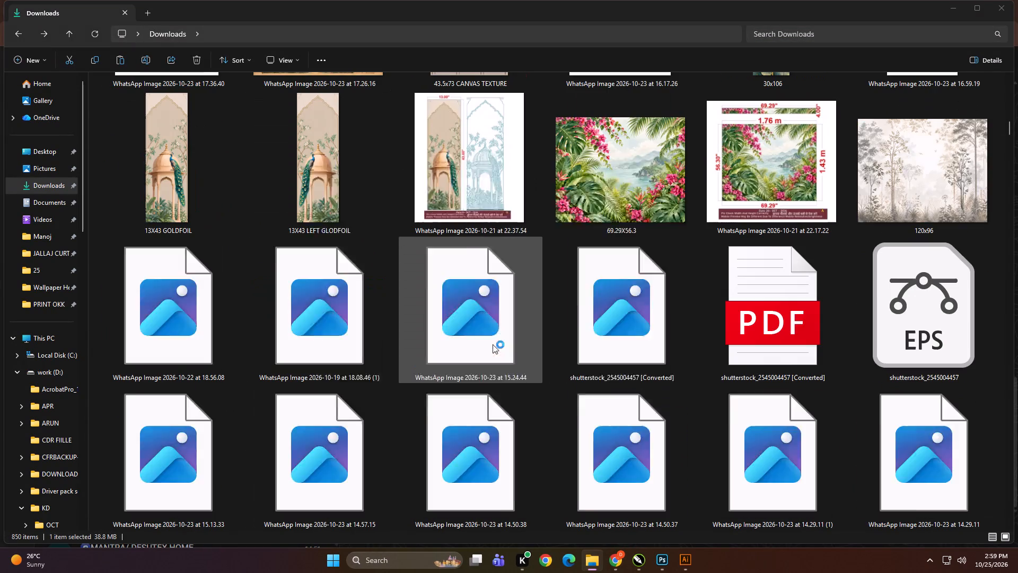
{"action": "double_click", "coordinate": [881, 334]}
Look through the older Downloads thumbnails, from last week to earlier this month, for further artwork files.
{"action": "scroll", "coordinate": [631, 342], "scroll_direction": "down", "scroll_amount": 1}
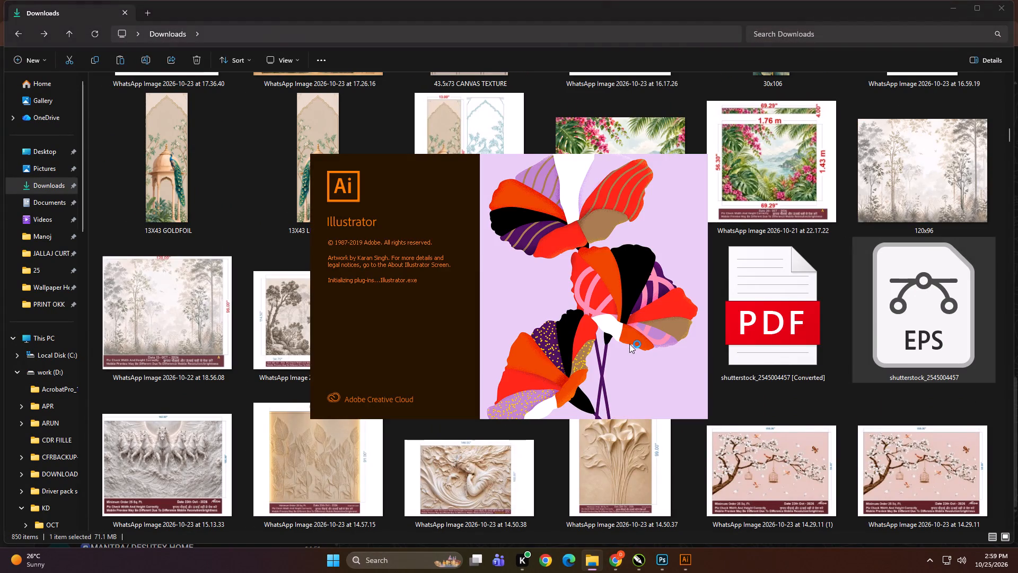
{"action": "left_click", "coordinate": [754, 413]}
{"action": "scroll", "coordinate": [640, 393], "scroll_direction": "down", "scroll_amount": 1}
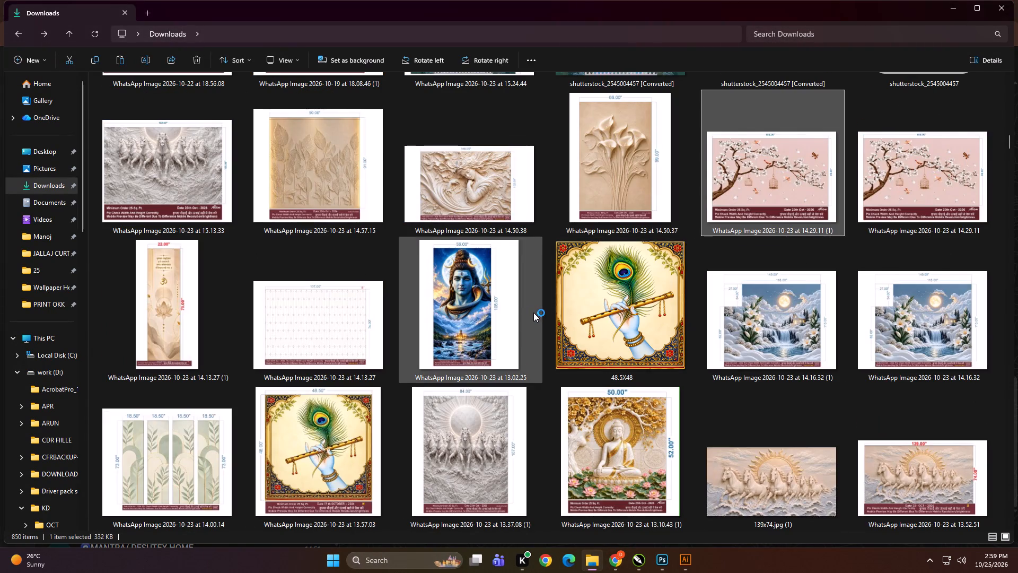
{"action": "scroll", "coordinate": [533, 312], "scroll_direction": "up", "scroll_amount": 1}
{"action": "scroll", "coordinate": [521, 369], "scroll_direction": "down", "scroll_amount": 1}
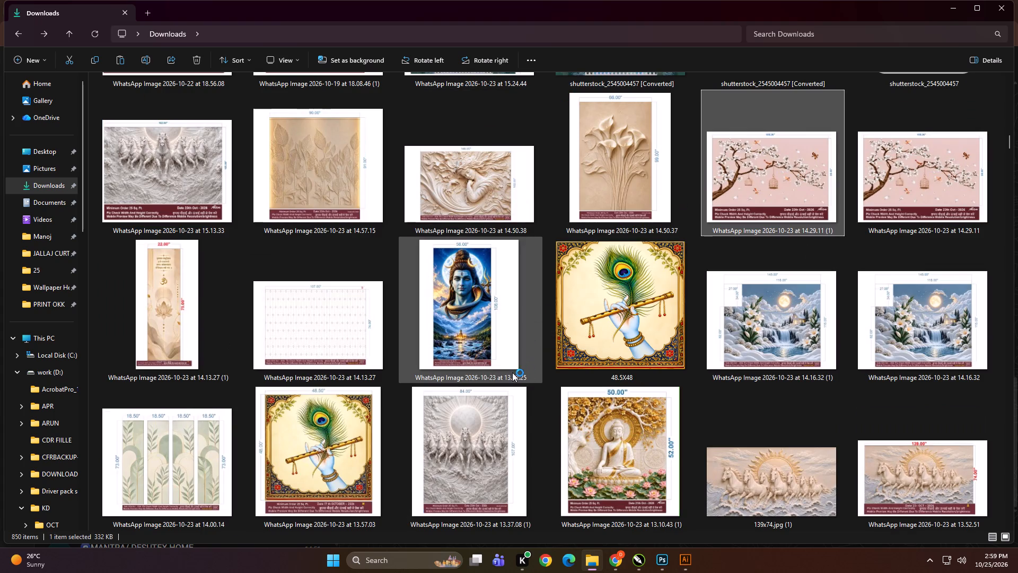
{"action": "scroll", "coordinate": [512, 372], "scroll_direction": "down", "scroll_amount": 2}
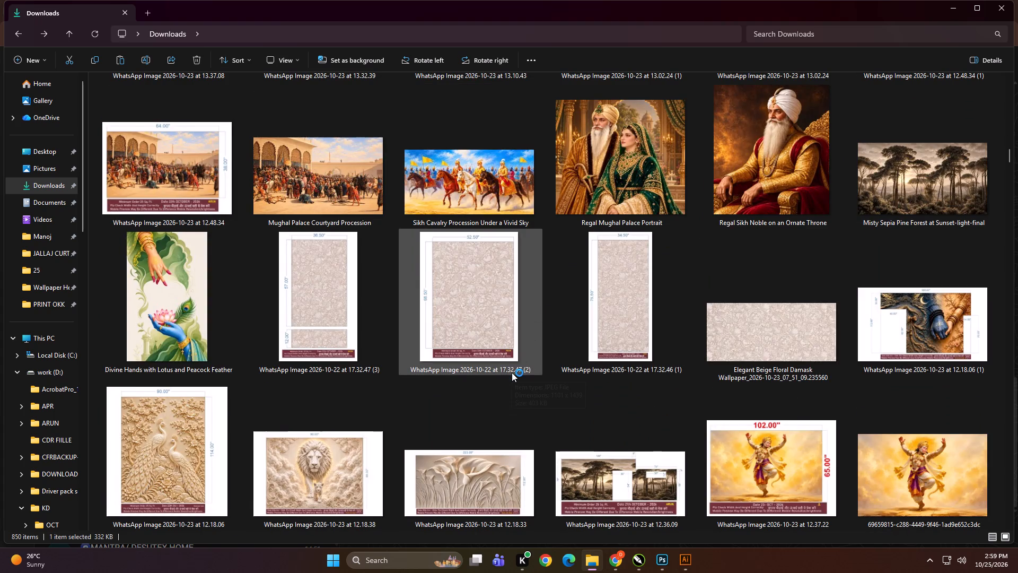
{"action": "scroll", "coordinate": [512, 372], "scroll_direction": "down", "scroll_amount": 1}
{"action": "scroll", "coordinate": [504, 301], "scroll_direction": "down", "scroll_amount": 1}
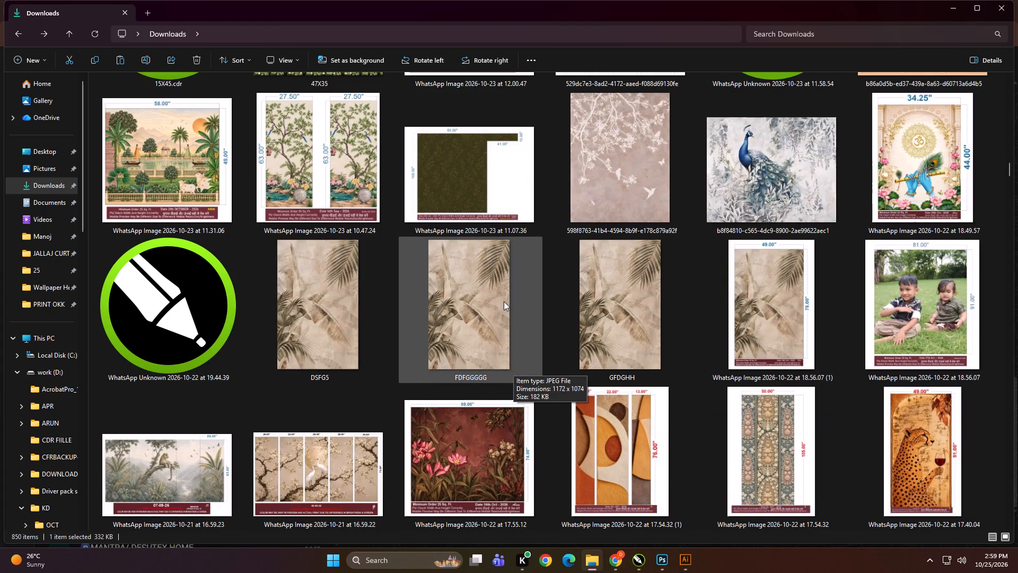
{"action": "scroll", "coordinate": [506, 312], "scroll_direction": "down", "scroll_amount": 3}
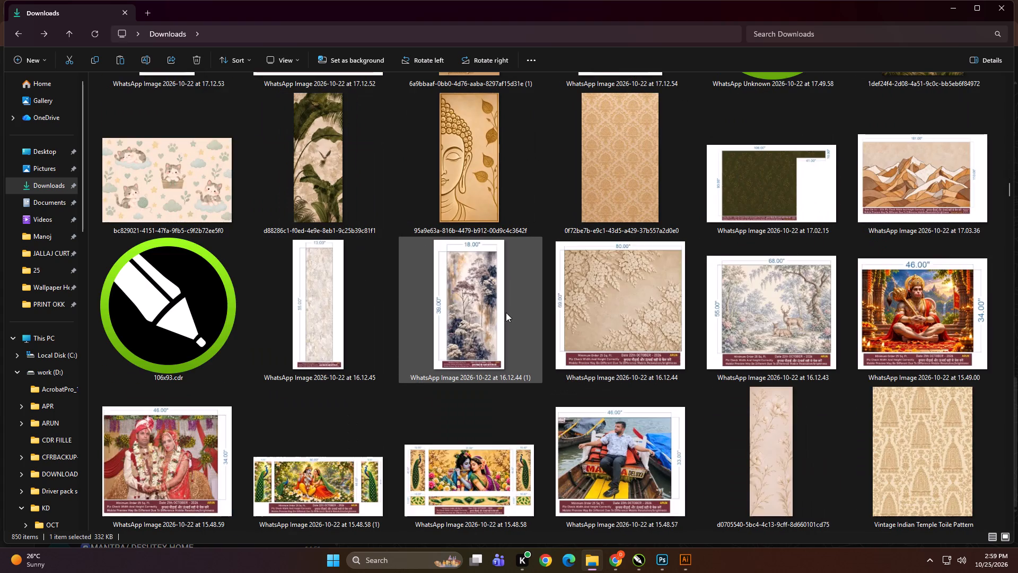
{"action": "scroll", "coordinate": [506, 312], "scroll_direction": "down", "scroll_amount": 3}
{"action": "scroll", "coordinate": [506, 312], "scroll_direction": "up", "scroll_amount": 1}
{"action": "scroll", "coordinate": [506, 312], "scroll_direction": "down", "scroll_amount": 3}
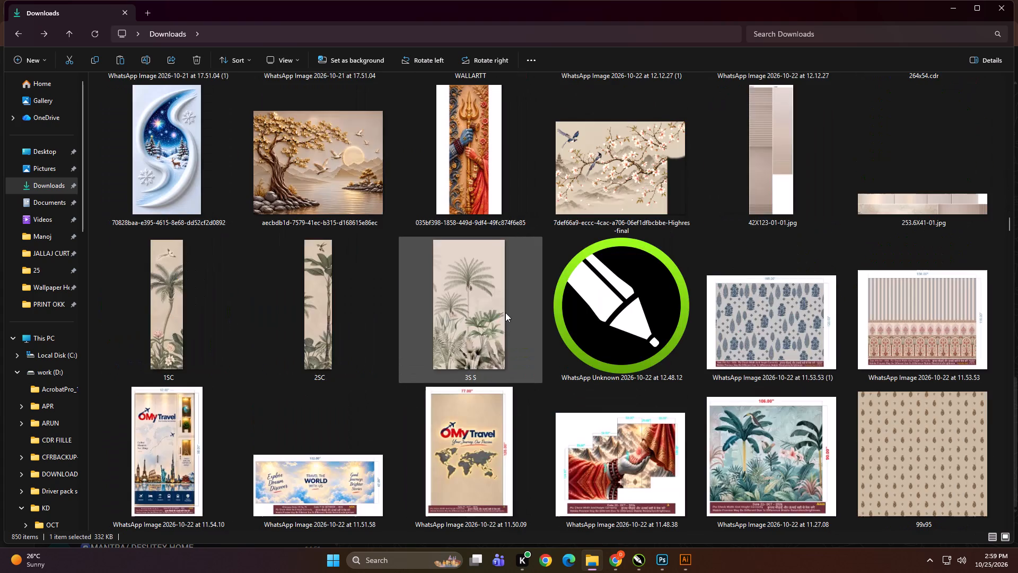
{"action": "scroll", "coordinate": [505, 312], "scroll_direction": "down", "scroll_amount": 3}
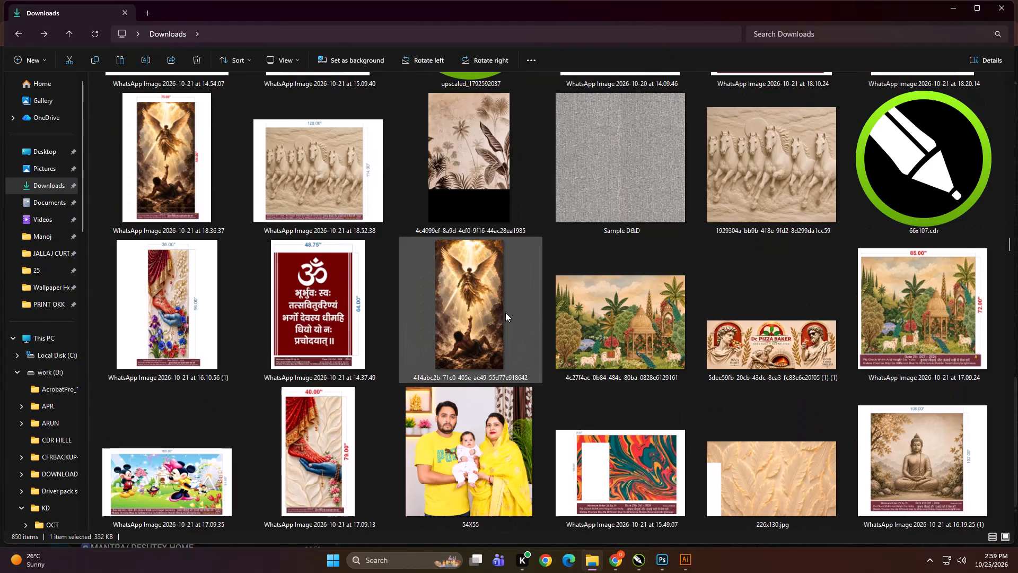
{"action": "scroll", "coordinate": [505, 312], "scroll_direction": "down", "scroll_amount": 2}
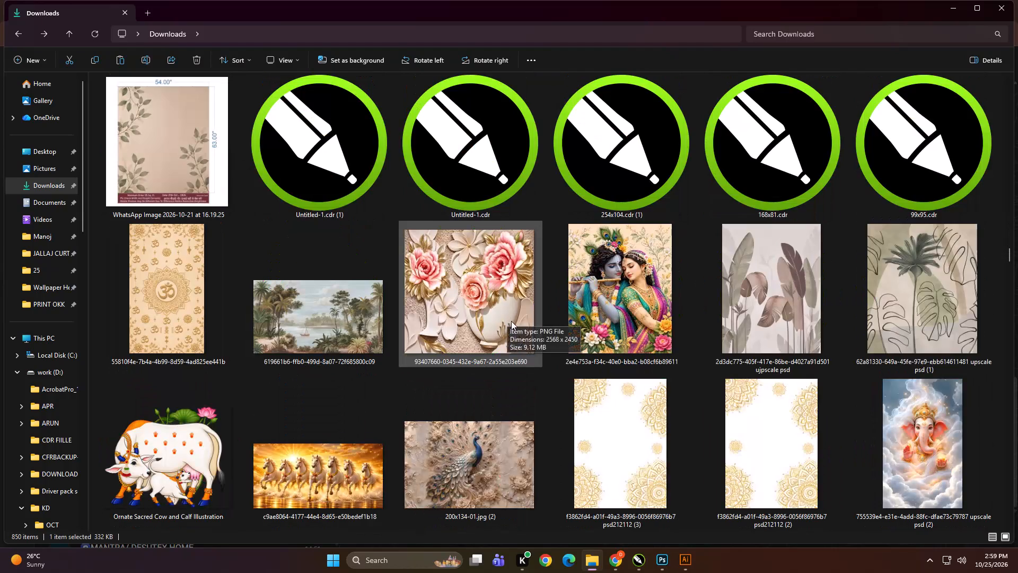
{"action": "scroll", "coordinate": [511, 323], "scroll_direction": "down", "scroll_amount": 2}
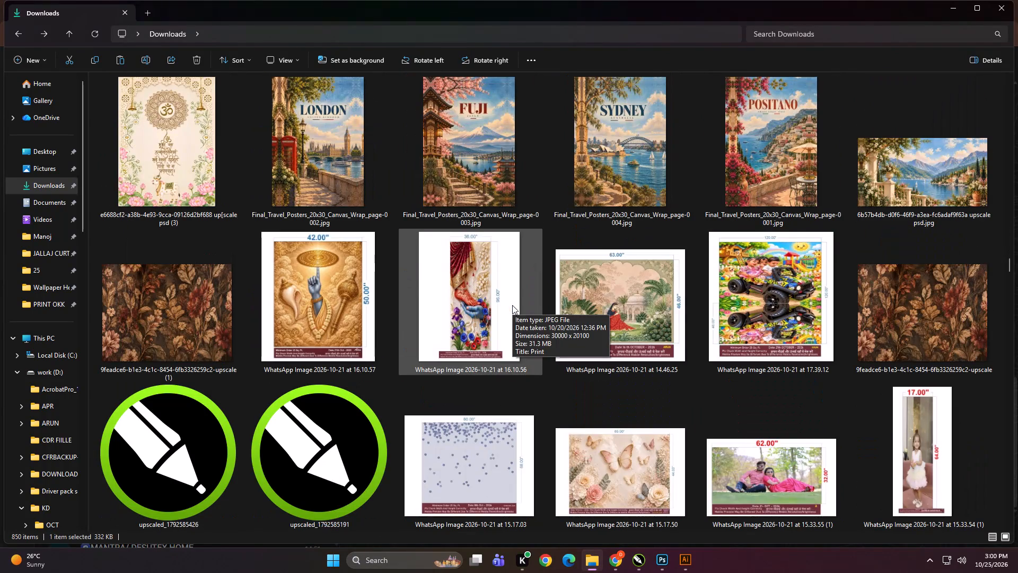
{"action": "scroll", "coordinate": [512, 305], "scroll_direction": "down", "scroll_amount": 3}
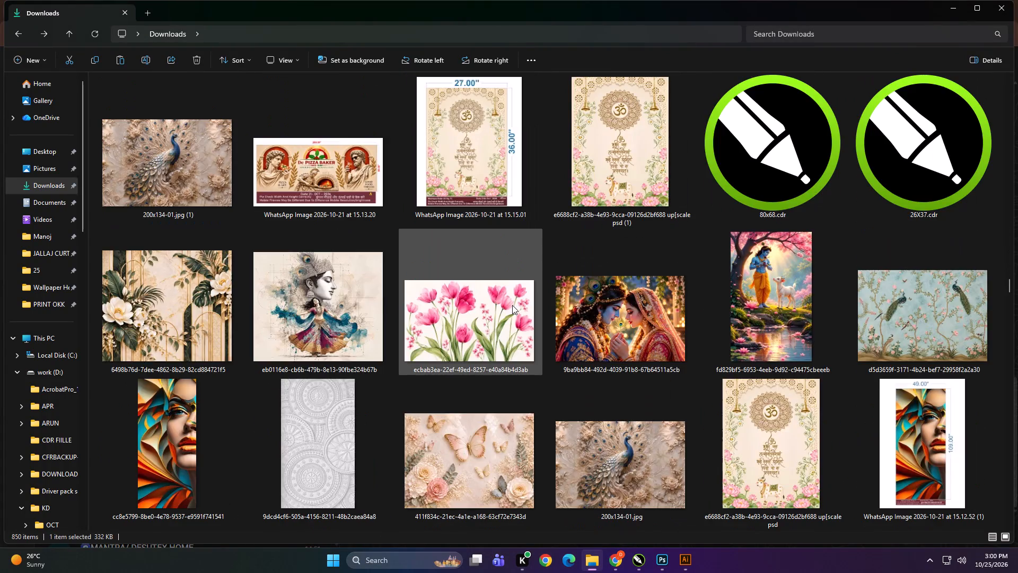
{"action": "scroll", "coordinate": [512, 305], "scroll_direction": "down", "scroll_amount": 3}
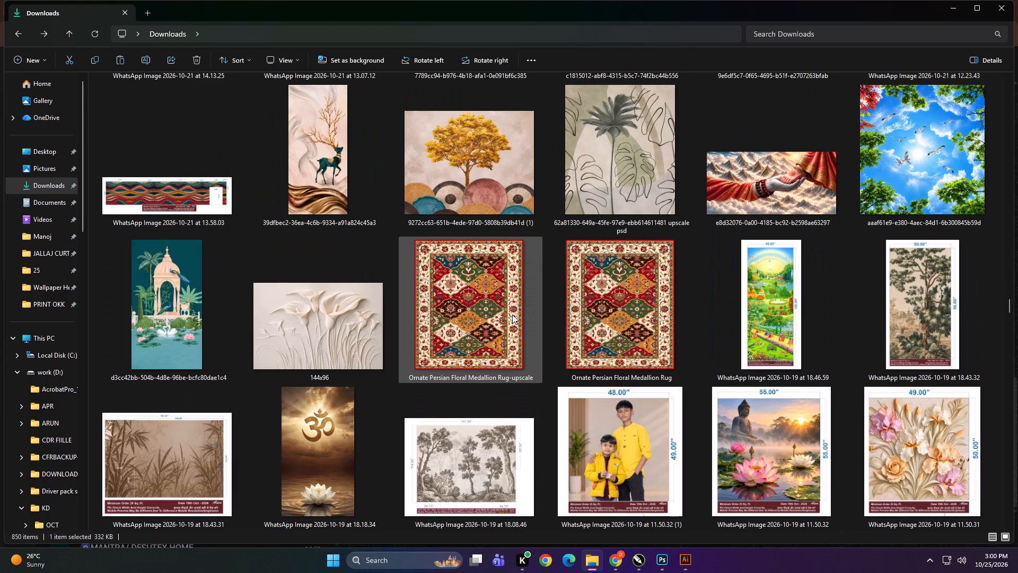
{"action": "scroll", "coordinate": [512, 314], "scroll_direction": "down", "scroll_amount": 2}
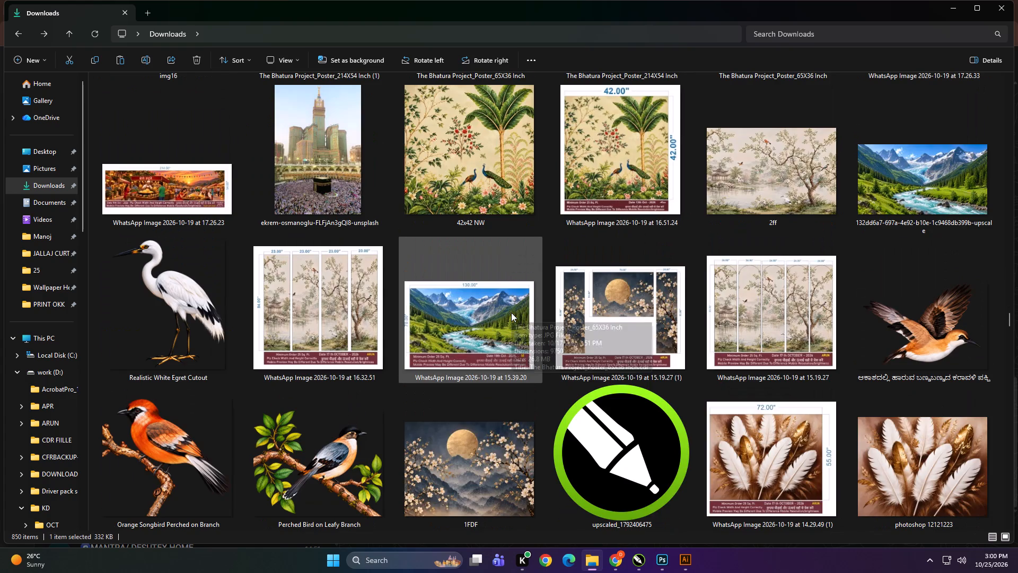
{"action": "scroll", "coordinate": [511, 312], "scroll_direction": "down", "scroll_amount": 1}
{"action": "scroll", "coordinate": [511, 312], "scroll_direction": "up", "scroll_amount": 2}
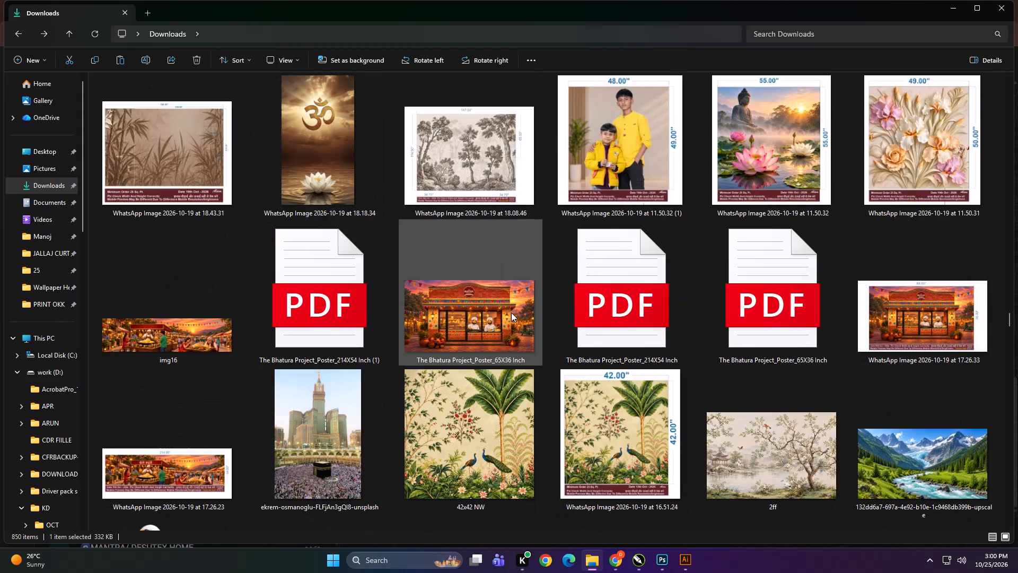
{"action": "scroll", "coordinate": [511, 312], "scroll_direction": "down", "scroll_amount": 3}
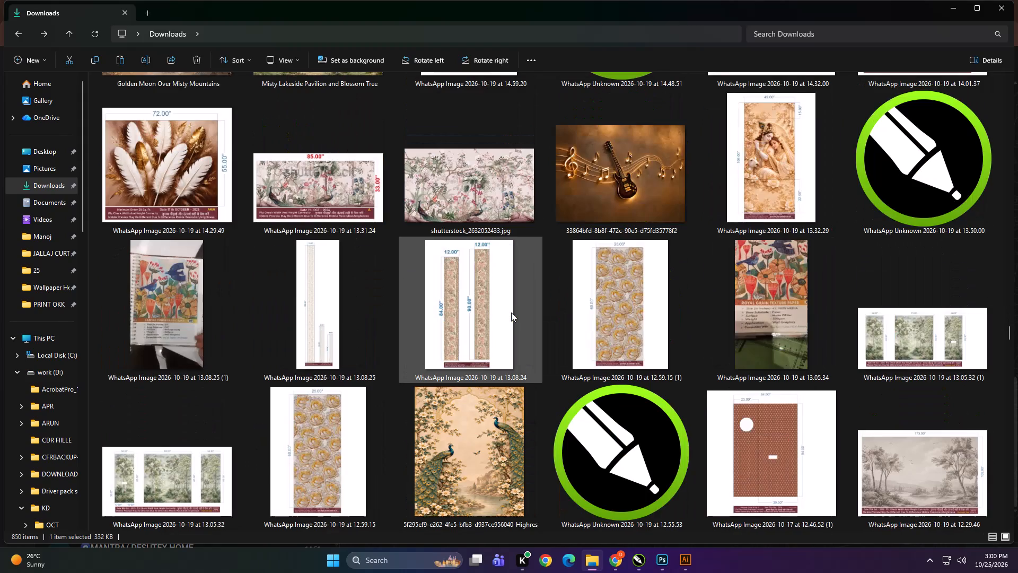
{"action": "scroll", "coordinate": [511, 312], "scroll_direction": "down", "scroll_amount": 3}
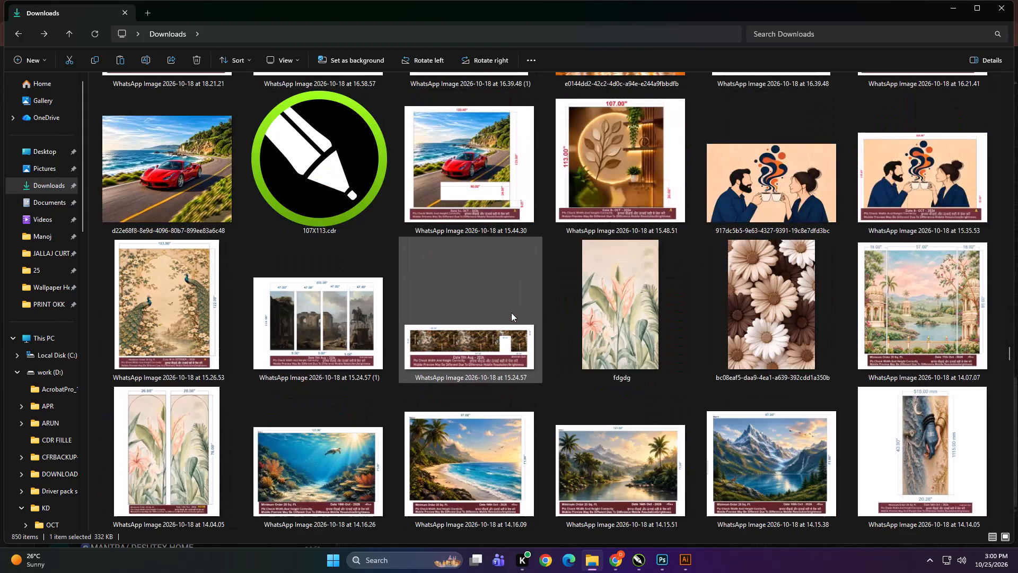
{"action": "scroll", "coordinate": [511, 312], "scroll_direction": "down", "scroll_amount": 2}
{"action": "scroll", "coordinate": [511, 312], "scroll_direction": "up", "scroll_amount": 1}
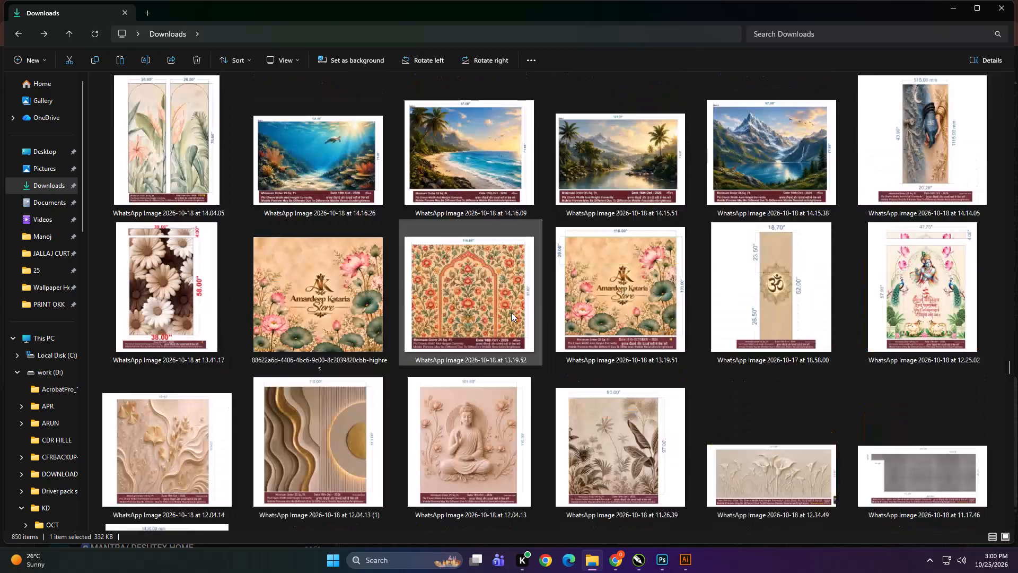
{"action": "scroll", "coordinate": [511, 312], "scroll_direction": "up", "scroll_amount": 2}
{"action": "scroll", "coordinate": [515, 318], "scroll_direction": "down", "scroll_amount": 2}
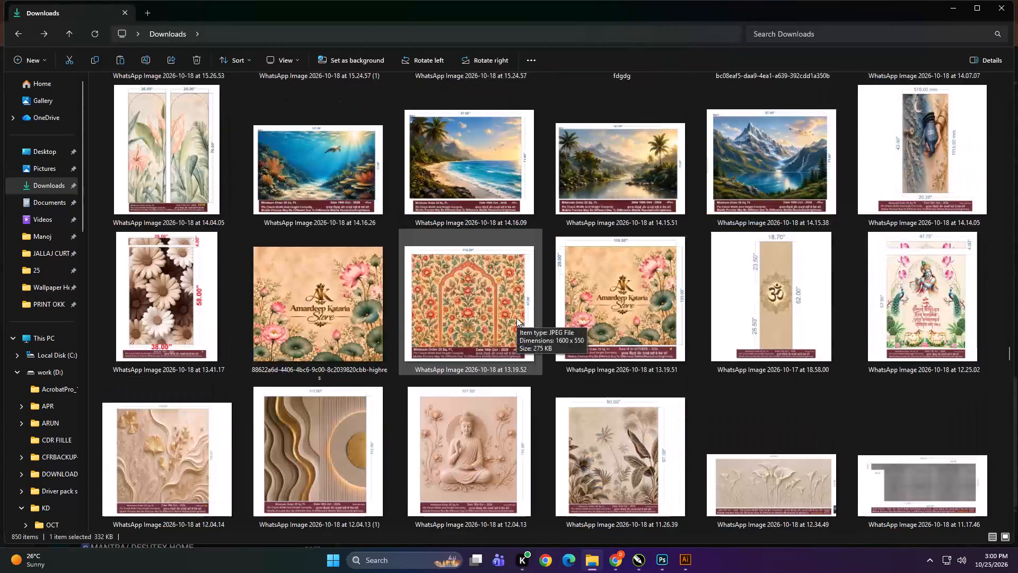
{"action": "scroll", "coordinate": [516, 318], "scroll_direction": "down", "scroll_amount": 3}
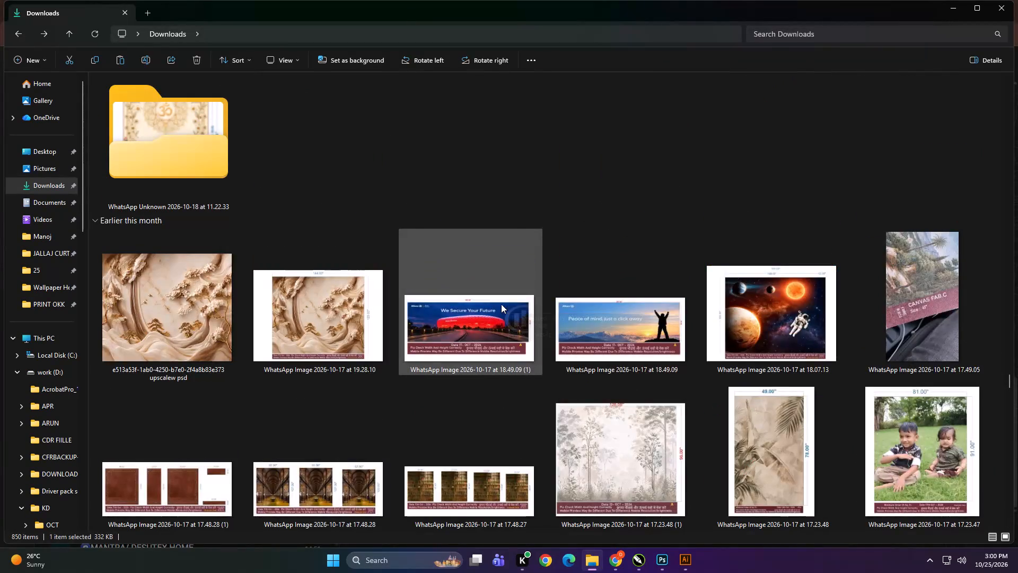
{"action": "scroll", "coordinate": [501, 304], "scroll_direction": "down", "scroll_amount": 4}
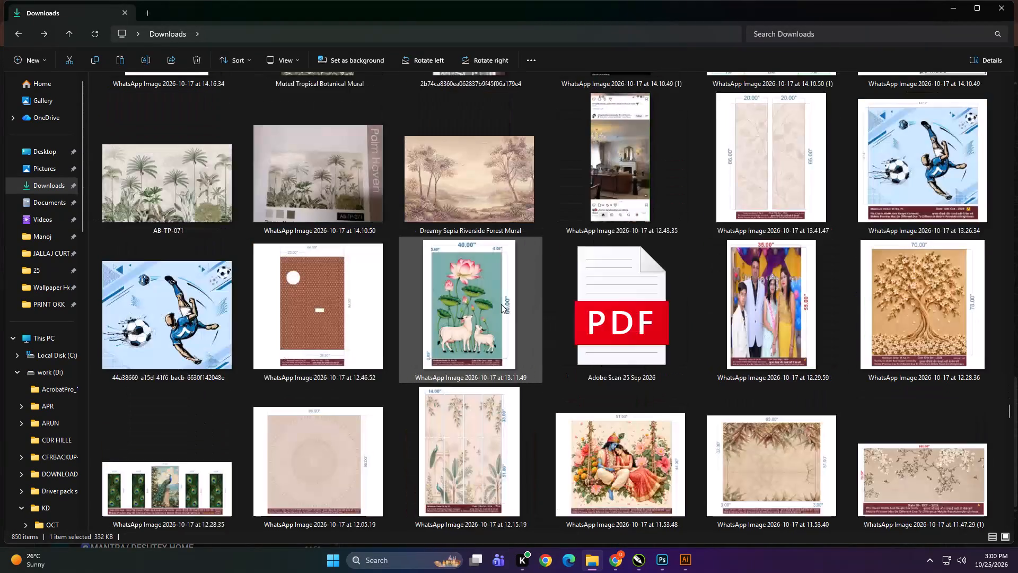
{"action": "scroll", "coordinate": [501, 304], "scroll_direction": "down", "scroll_amount": 2}
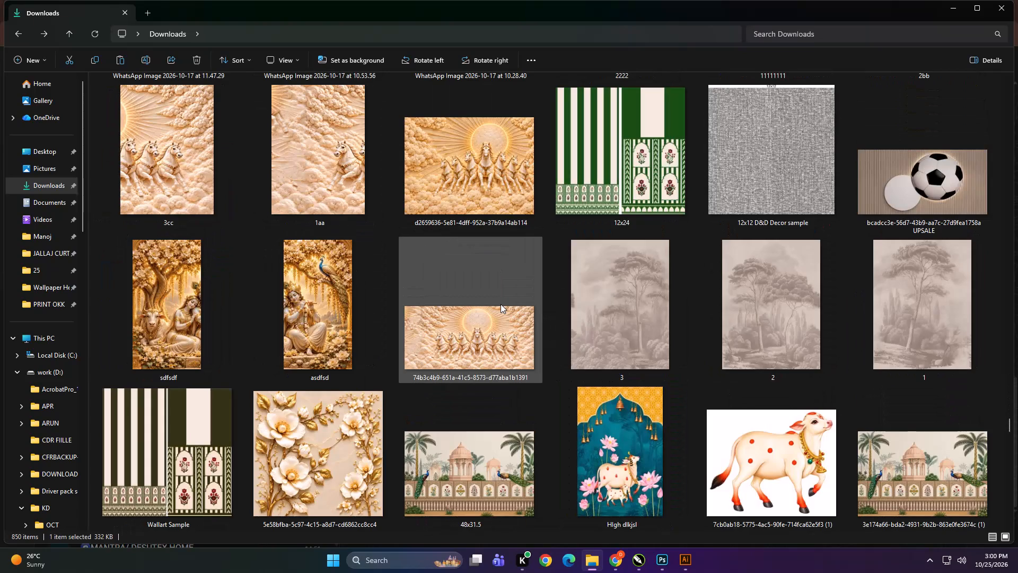
{"action": "scroll", "coordinate": [575, 286], "scroll_direction": "down", "scroll_amount": 1}
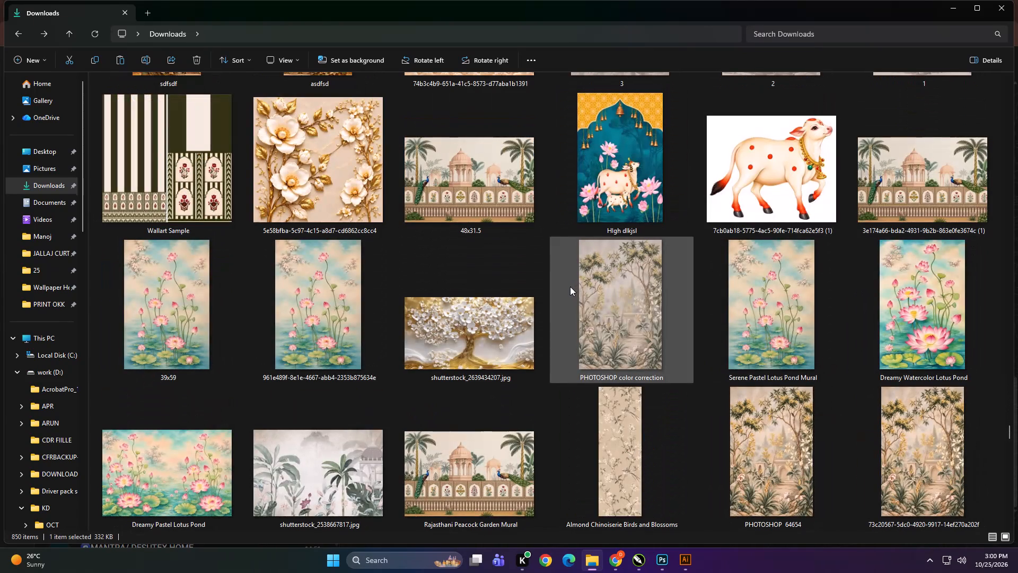
Preview the decorated white cow PNG at closer zoom in the Photos viewer and close it.
{"action": "double_click", "coordinate": [777, 162]}
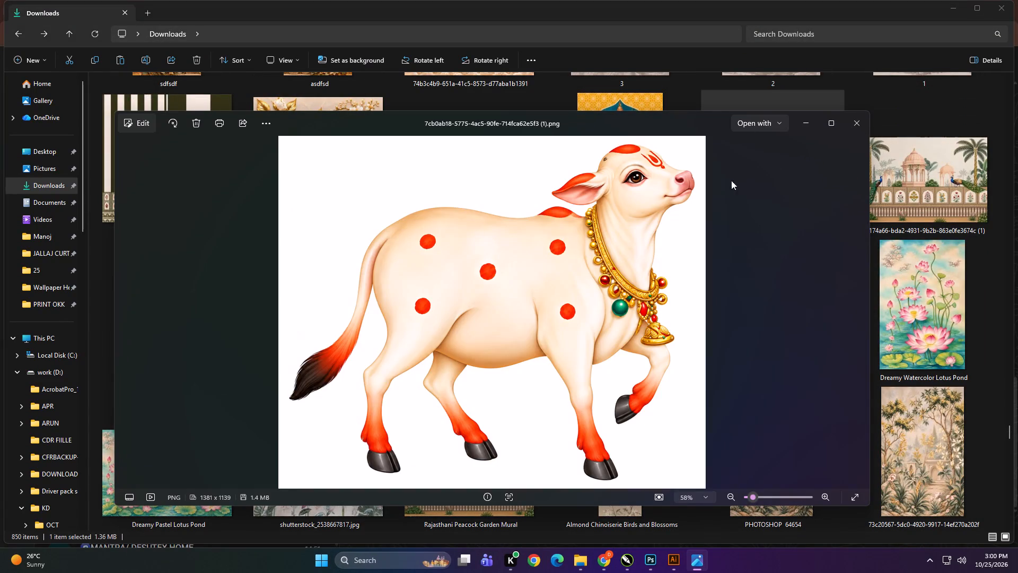
{"action": "scroll", "coordinate": [710, 186], "scroll_direction": "up", "scroll_amount": 14}
{"action": "scroll", "coordinate": [683, 187], "scroll_direction": "down", "scroll_amount": 15}
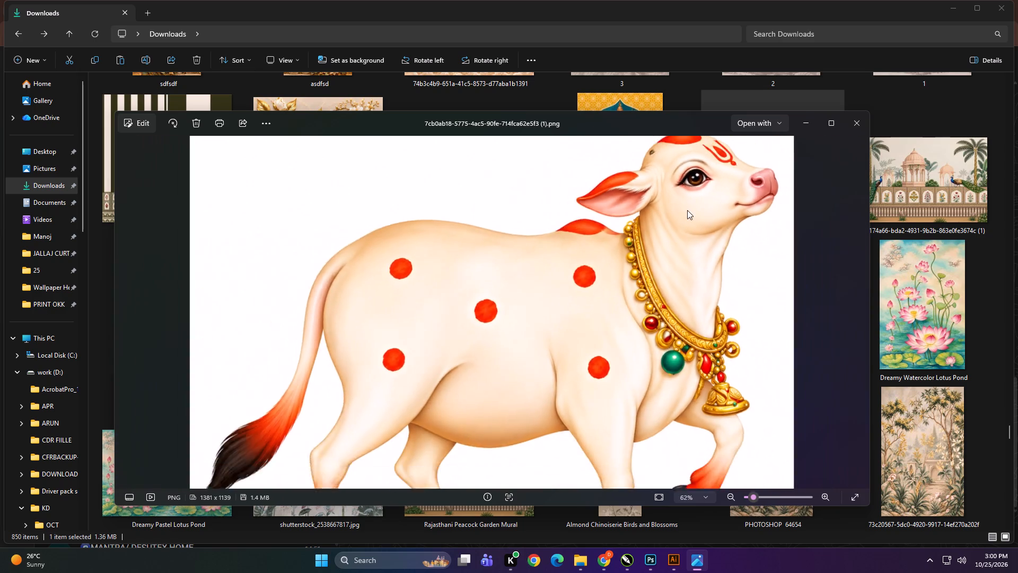
{"action": "scroll", "coordinate": [687, 210], "scroll_direction": "down", "scroll_amount": 1}
{"action": "left_click", "coordinate": [853, 123]}
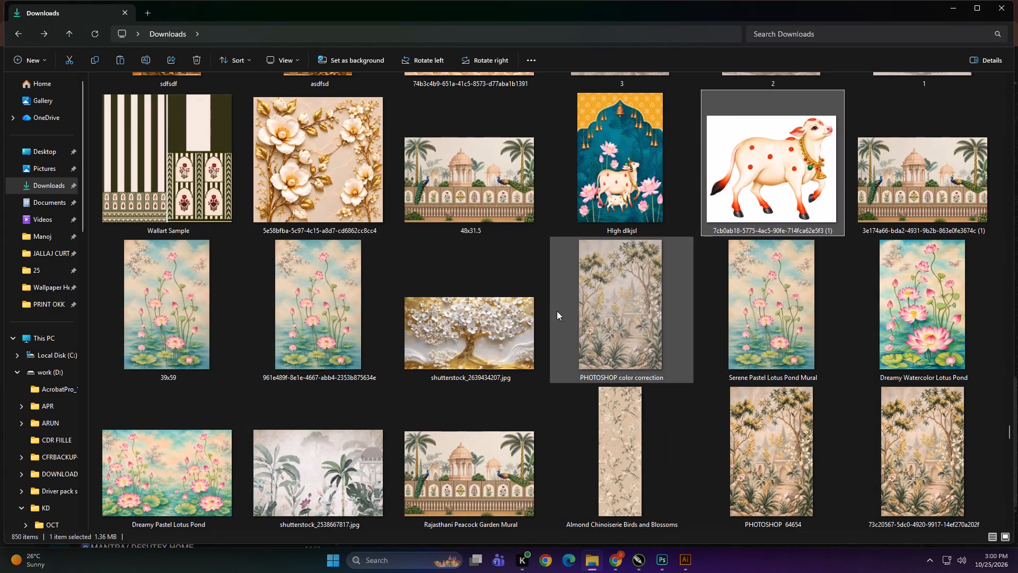
Switch to Photoshop with the plain cream Untitled-1 document.
{"action": "left_click", "coordinate": [643, 565]}
{"action": "left_click", "coordinate": [656, 561]}
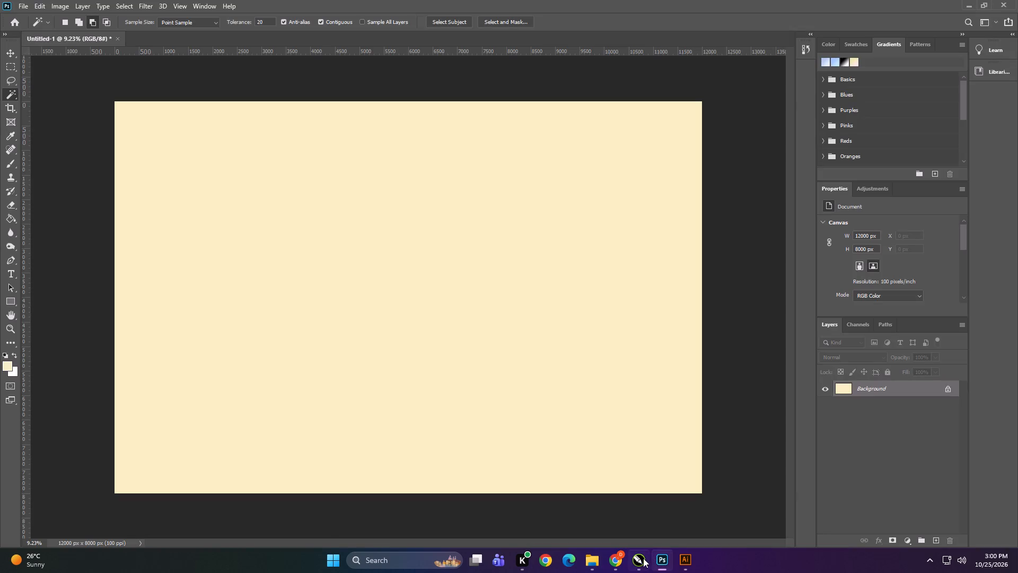
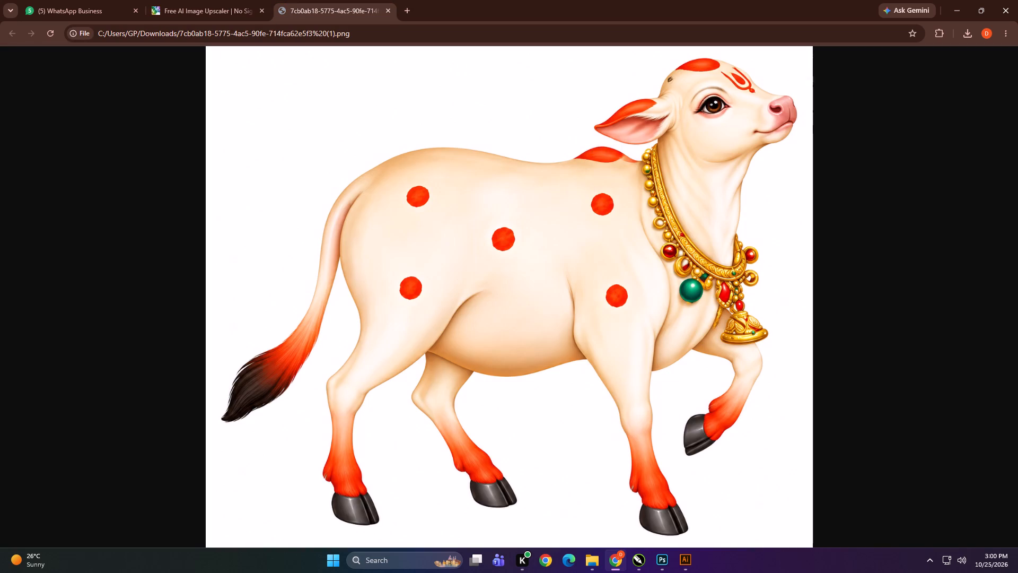
Copy the decorated white cow image from the downloaded PNG open in Chrome.
{"action": "right_click", "coordinate": [463, 198]}
{"action": "left_click", "coordinate": [493, 224]}
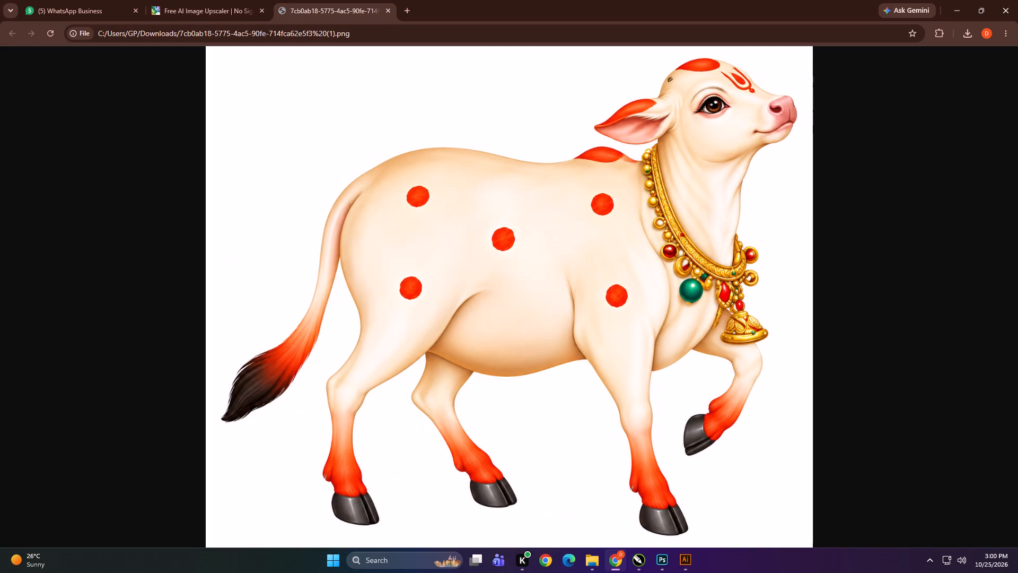
{"action": "right_click", "coordinate": [493, 224]}
{"action": "left_click", "coordinate": [541, 248]}
{"action": "right_click", "coordinate": [486, 193]}
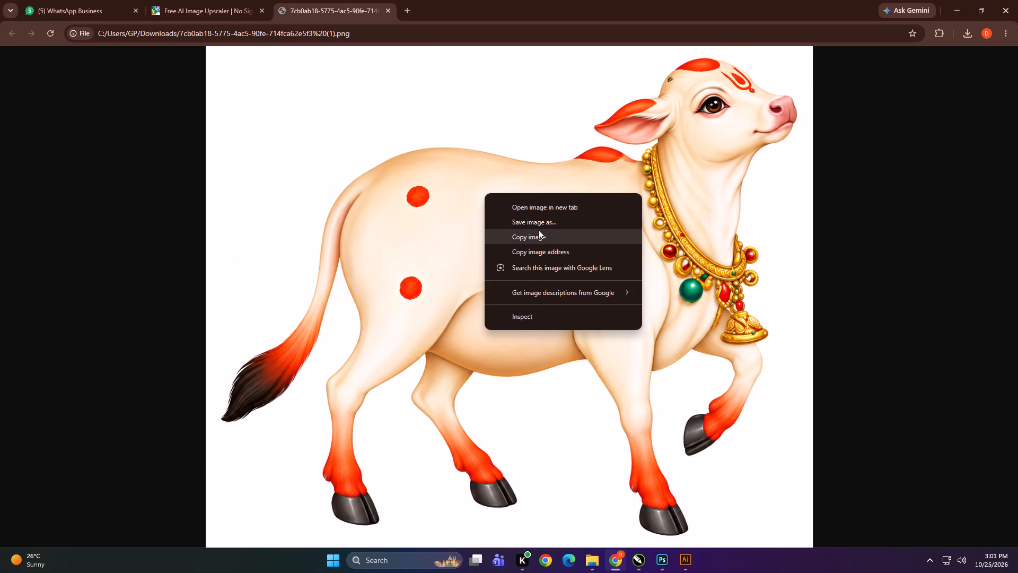
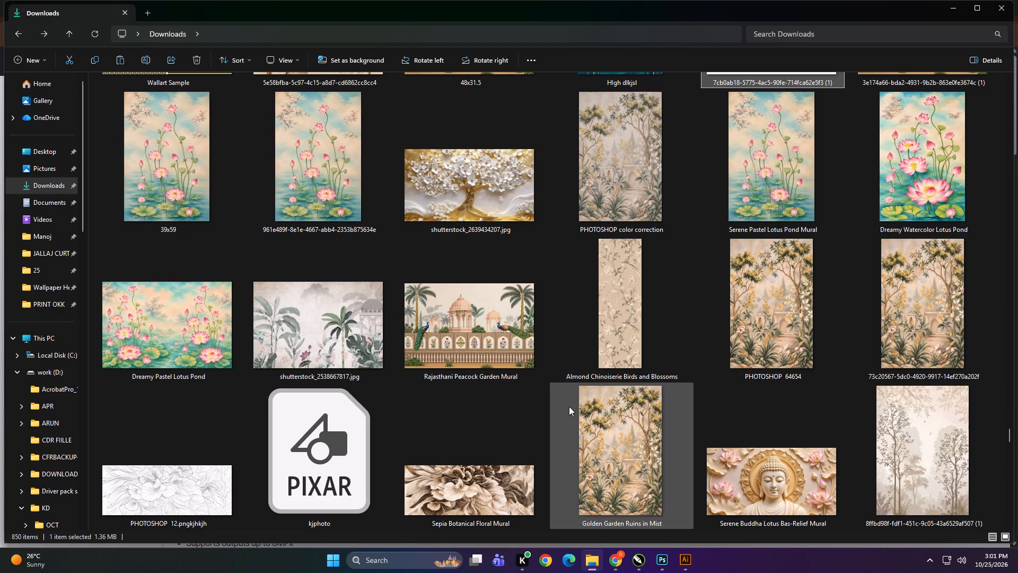
Copy the file name of the decorated white cow image in Downloads.
{"action": "scroll", "coordinate": [576, 392], "scroll_direction": "up", "scroll_amount": 1}
{"action": "right_click", "coordinate": [780, 322]}
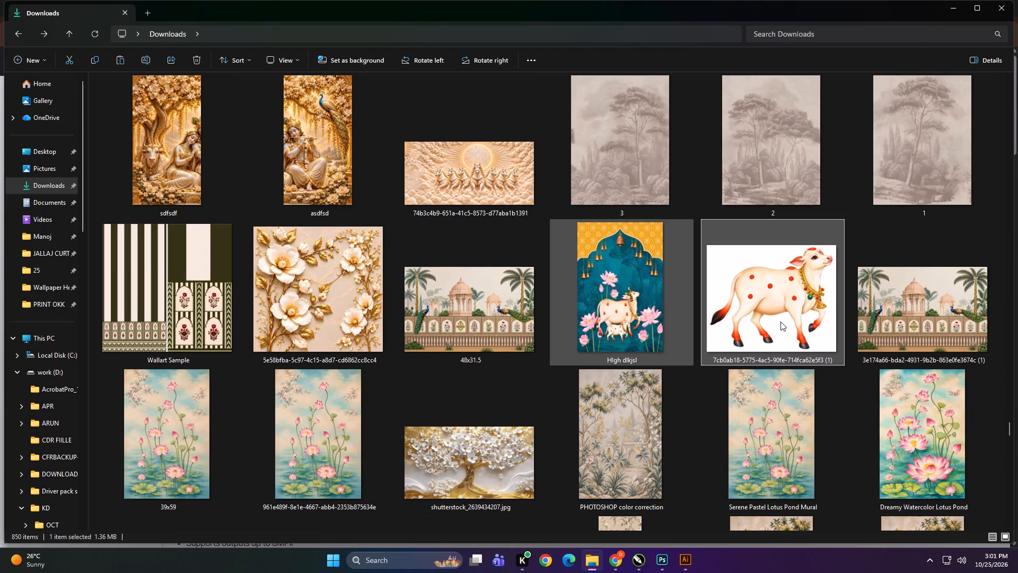
{"action": "left_click", "coordinate": [867, 126]}
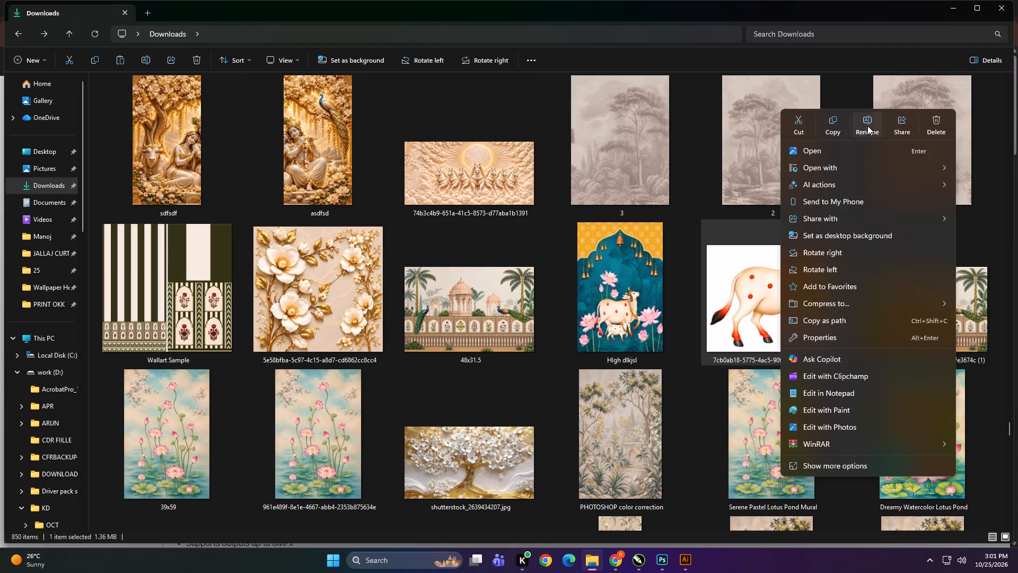
{"action": "key", "text": "ctrl+c"}
{"action": "left_click", "coordinate": [742, 290]}
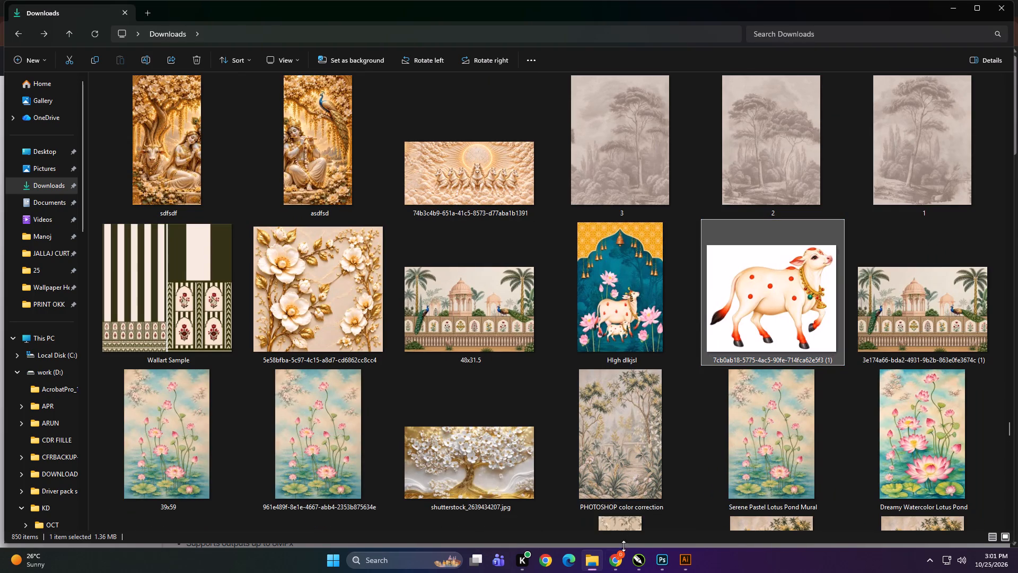
Switch to Chrome and use the copied file name in the Open dialog to choose the white cow image.
{"action": "left_click", "coordinate": [621, 560]}
{"action": "left_click", "coordinate": [478, 513]}
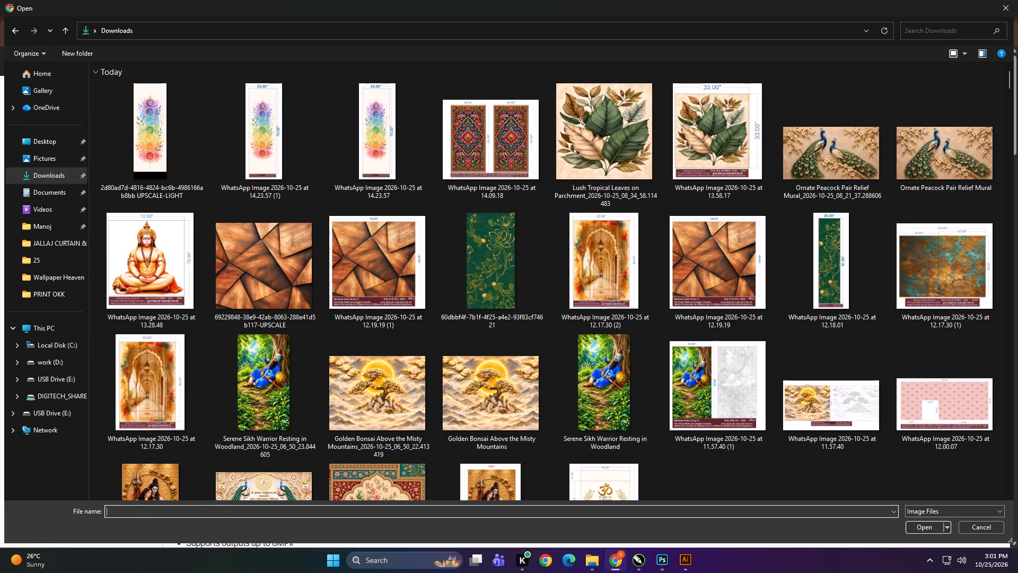
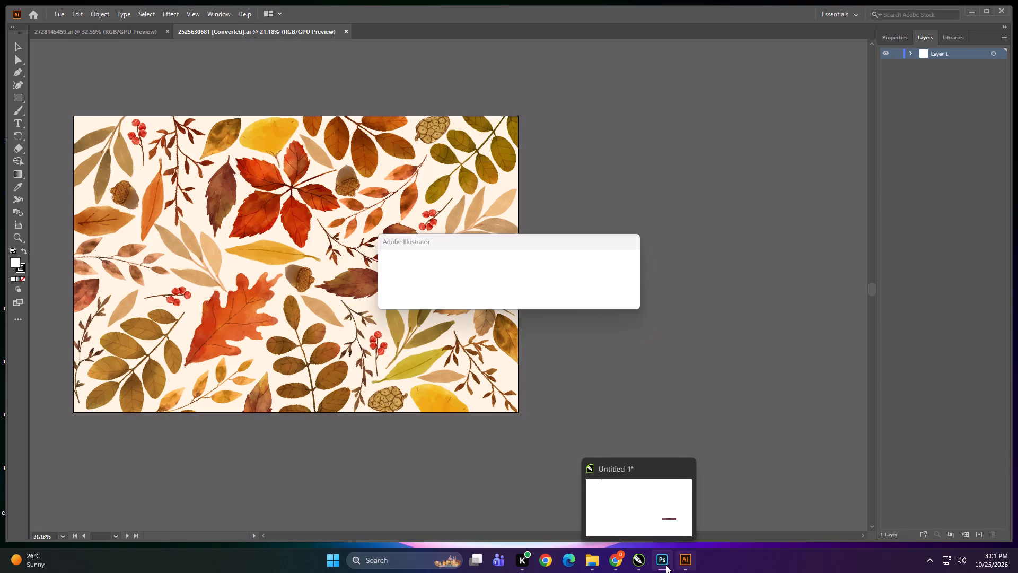
Switch to the File Explorer window showing the Downloads folder with the decorated white cow image.
{"action": "left_click_drag", "start_coordinate": [607, 564], "coordinate": [602, 564]}
{"action": "left_click", "coordinate": [589, 565]}
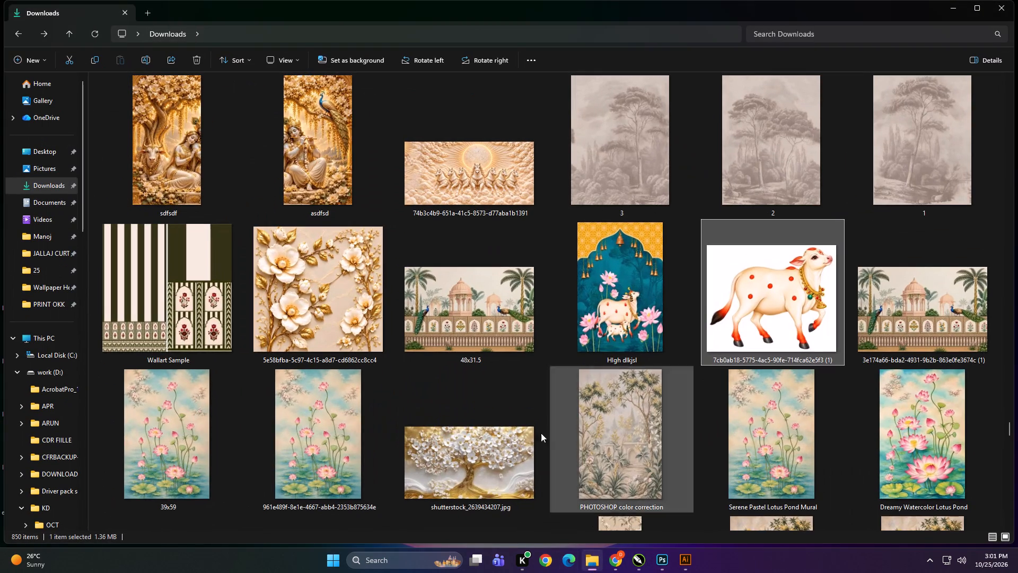
Look through the artwork thumbnails in the Downloads folder, past the white cow image, for another design file.
{"action": "scroll", "coordinate": [480, 374], "scroll_direction": "down", "scroll_amount": 2}
{"action": "scroll", "coordinate": [467, 360], "scroll_direction": "up", "scroll_amount": 1}
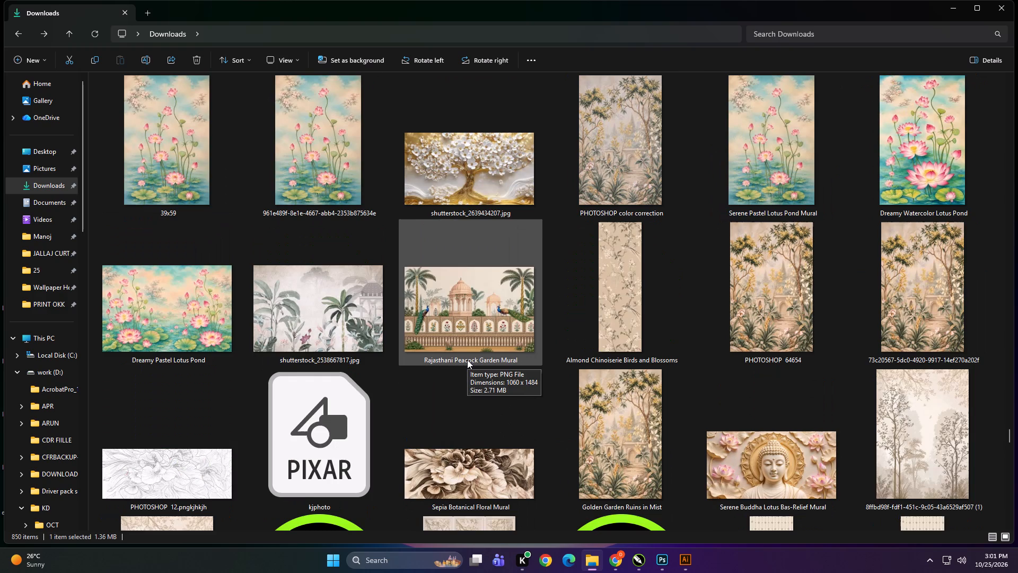
{"action": "scroll", "coordinate": [467, 360], "scroll_direction": "down", "scroll_amount": 3}
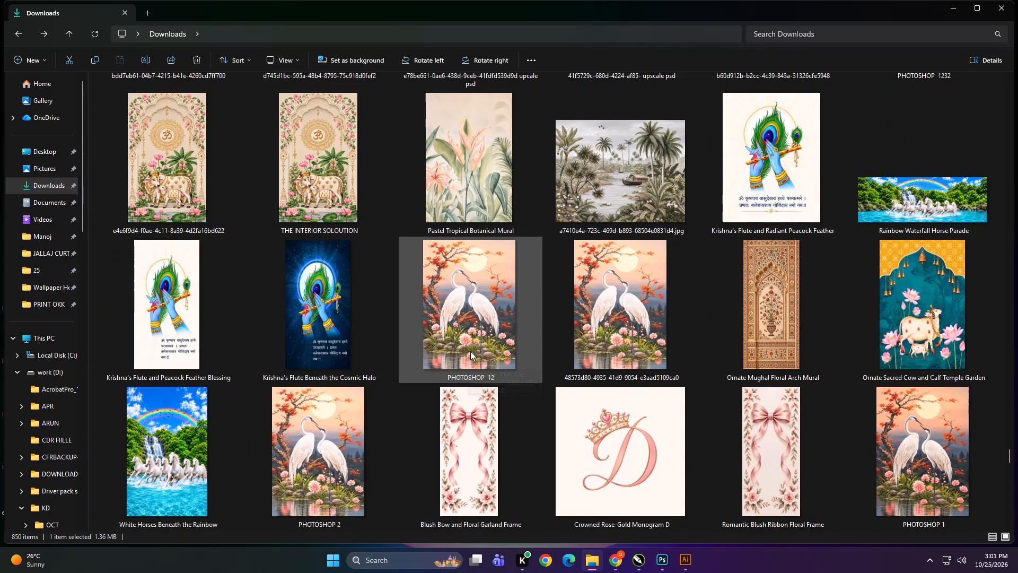
Look through the artwork thumbnails further down the Downloads folder for another design file, and close the folder window.
{"action": "scroll", "coordinate": [470, 351], "scroll_direction": "down", "scroll_amount": 1}
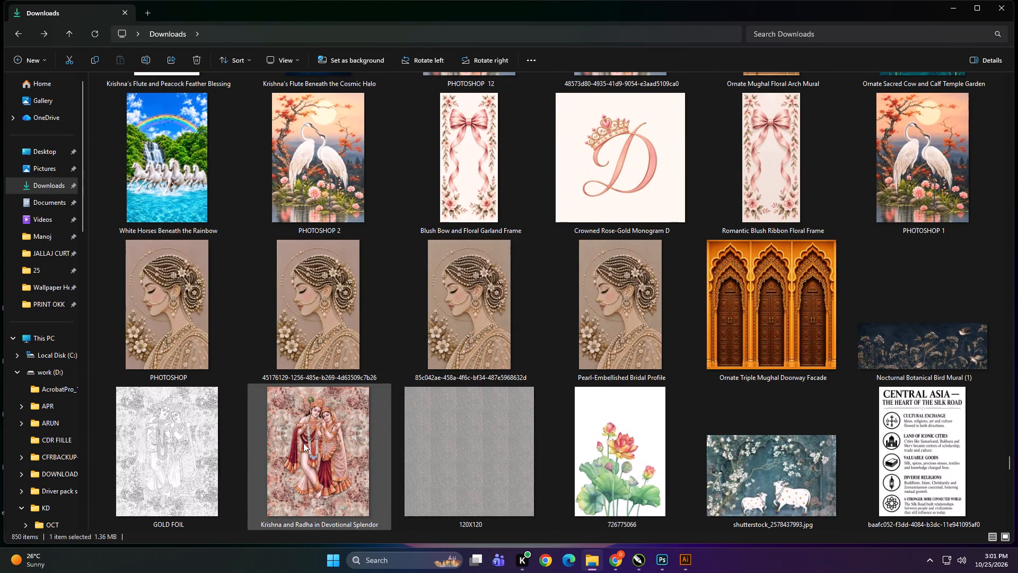
{"action": "scroll", "coordinate": [411, 372], "scroll_direction": "down", "scroll_amount": 1}
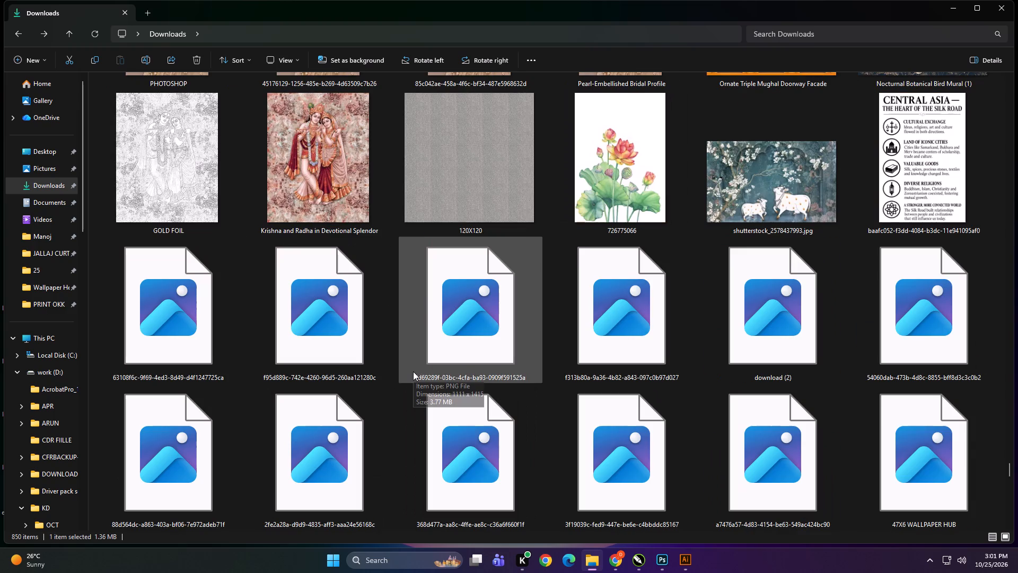
{"action": "scroll", "coordinate": [418, 375], "scroll_direction": "up", "scroll_amount": 2}
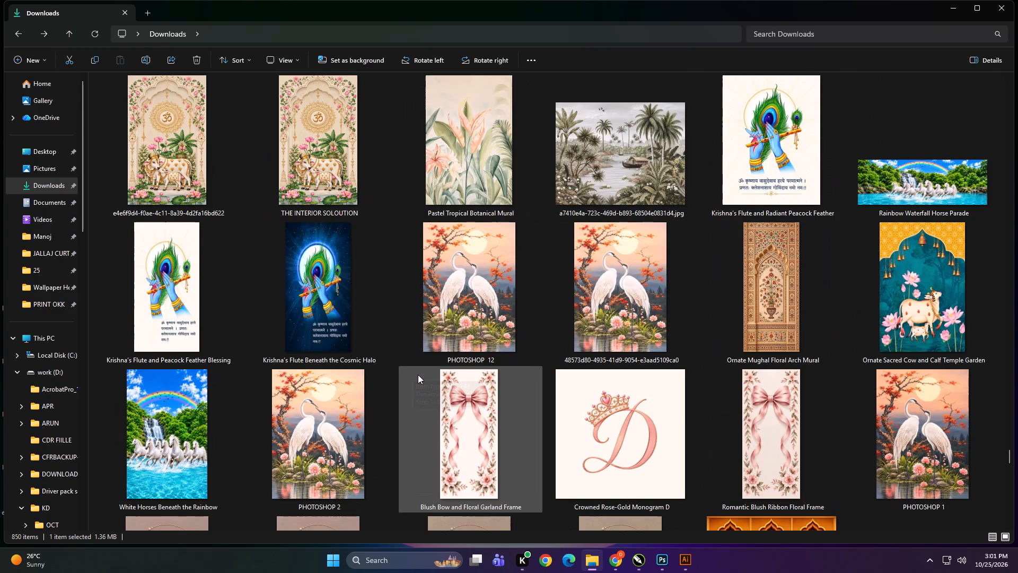
{"action": "scroll", "coordinate": [418, 375], "scroll_direction": "down", "scroll_amount": 4}
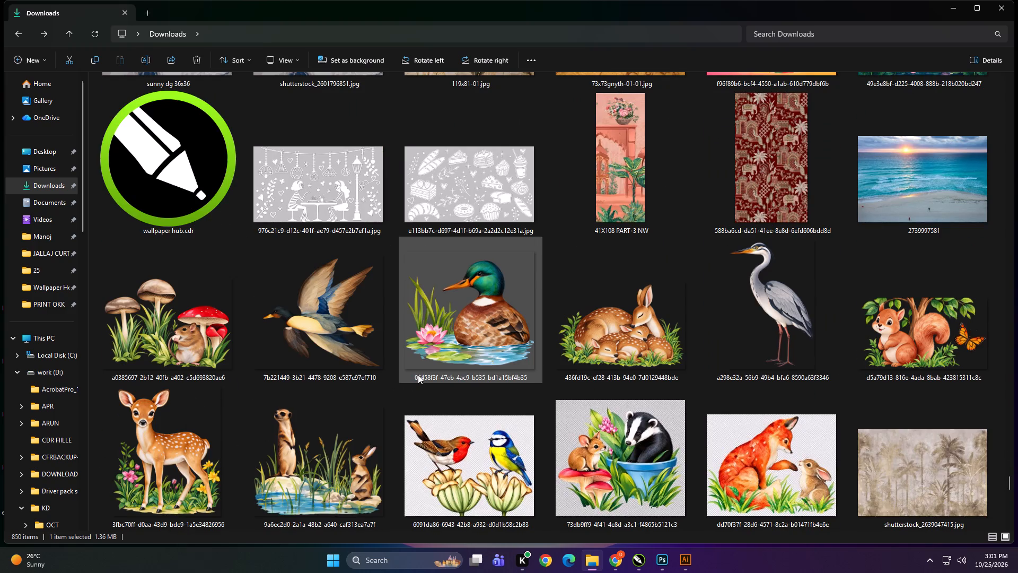
{"action": "scroll", "coordinate": [418, 375], "scroll_direction": "up", "scroll_amount": 1}
{"action": "scroll", "coordinate": [418, 375], "scroll_direction": "down", "scroll_amount": 1}
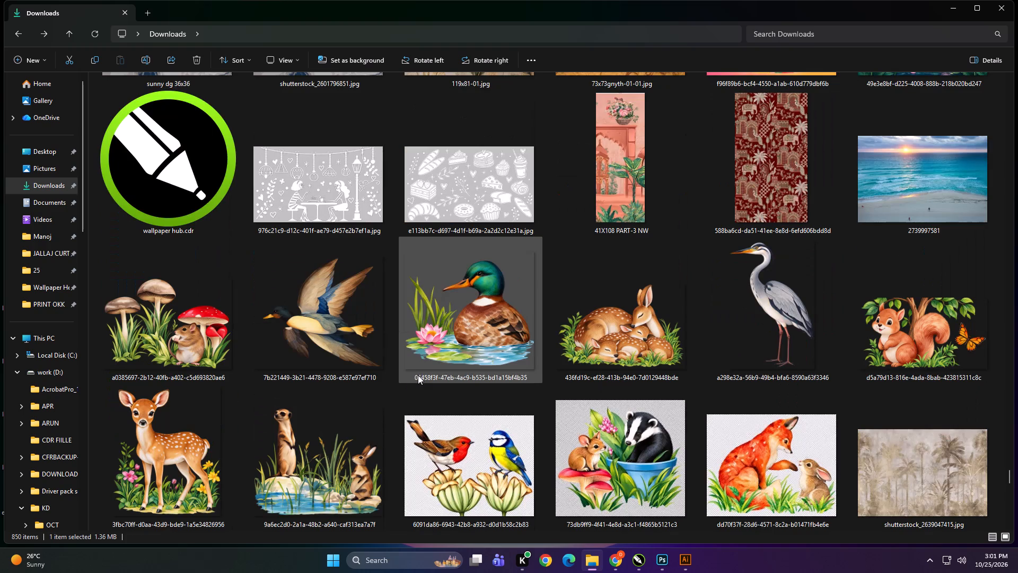
{"action": "scroll", "coordinate": [418, 375], "scroll_direction": "up", "scroll_amount": 1}
{"action": "scroll", "coordinate": [418, 375], "scroll_direction": "down", "scroll_amount": 1}
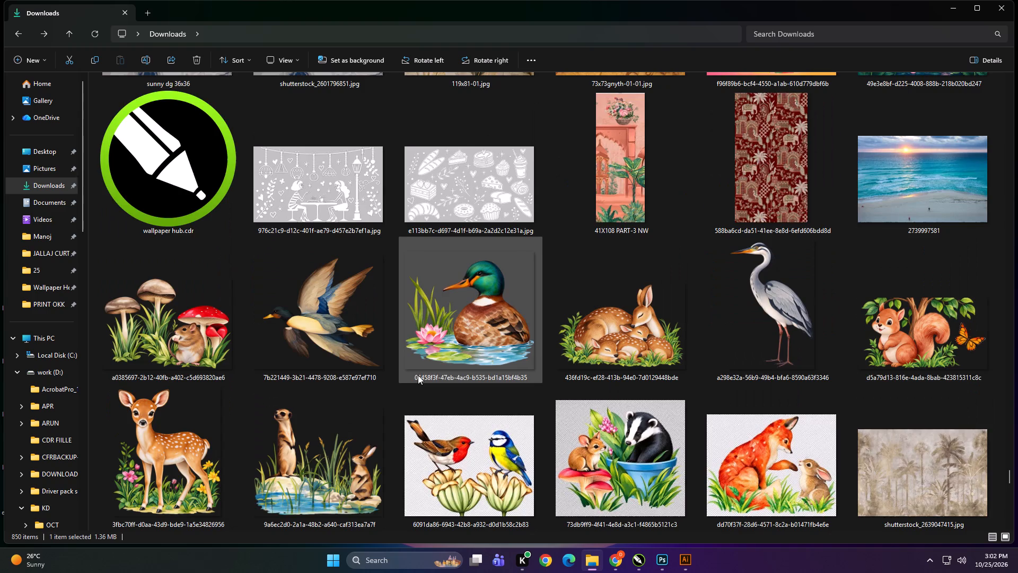
{"action": "scroll", "coordinate": [418, 375], "scroll_direction": "down", "scroll_amount": 1}
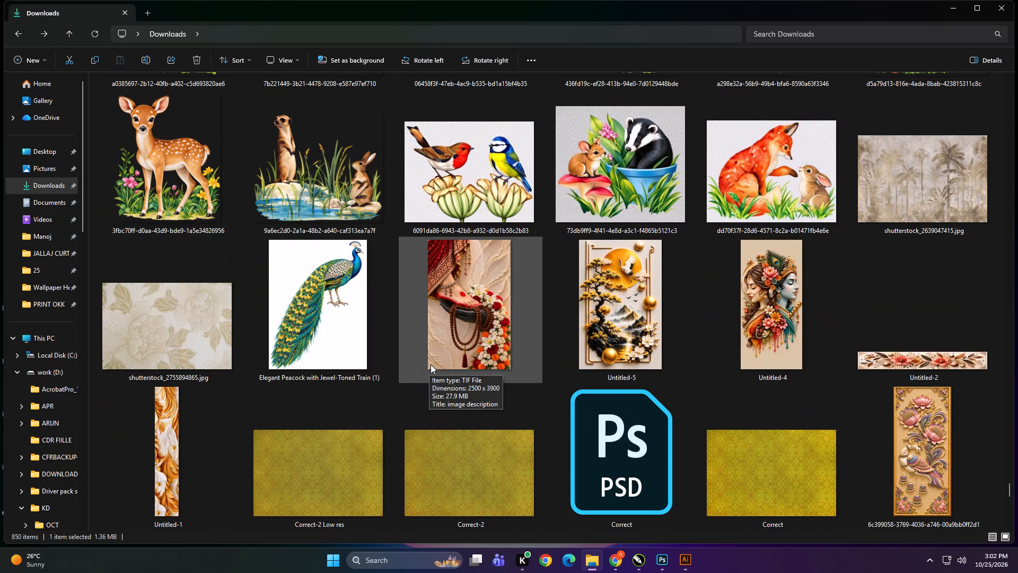
{"action": "scroll", "coordinate": [431, 364], "scroll_direction": "down", "scroll_amount": 3}
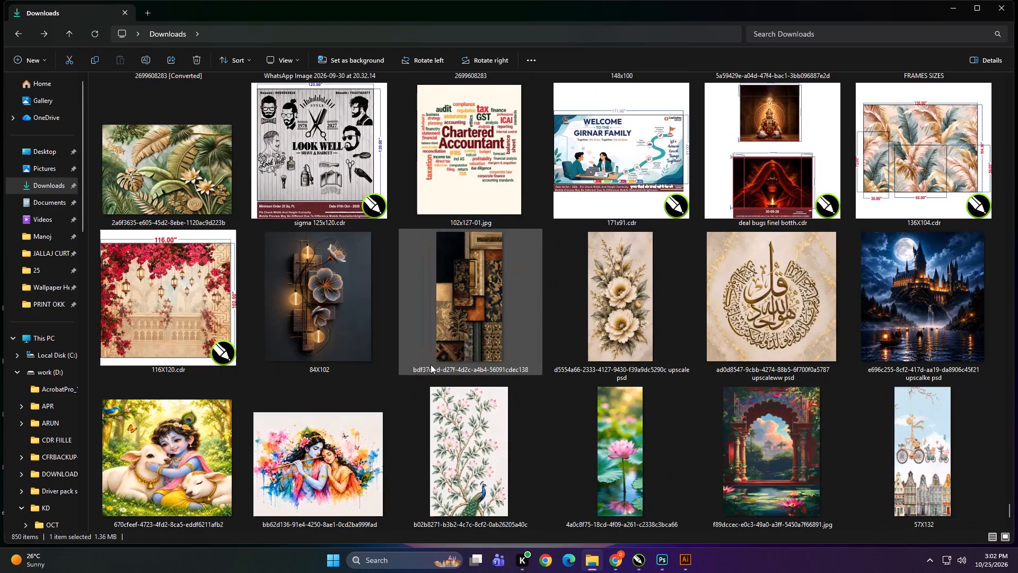
{"action": "scroll", "coordinate": [431, 364], "scroll_direction": "down", "scroll_amount": 3}
{"action": "scroll", "coordinate": [431, 360], "scroll_direction": "up", "scroll_amount": 3}
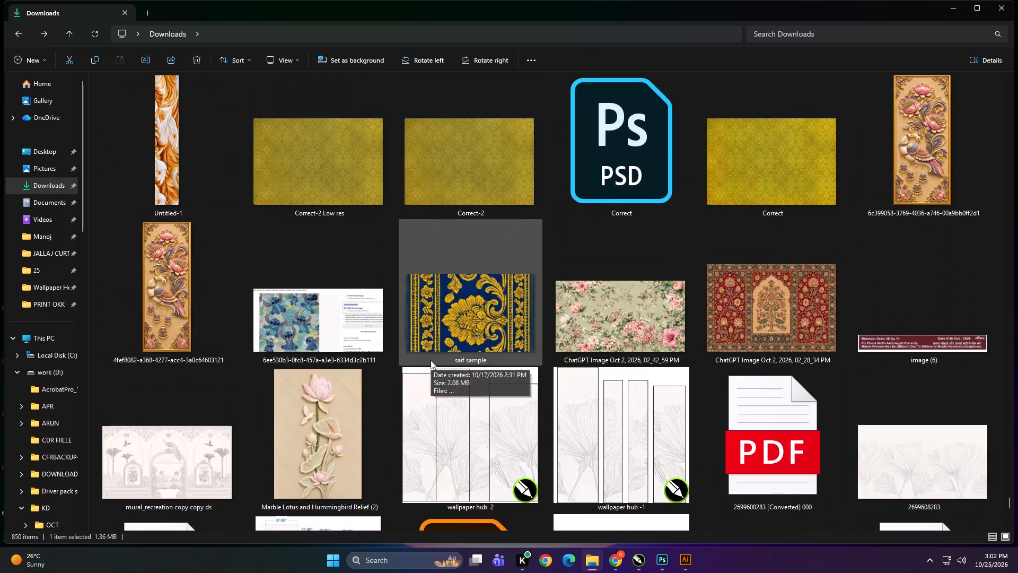
{"action": "scroll", "coordinate": [431, 360], "scroll_direction": "up", "scroll_amount": 5}
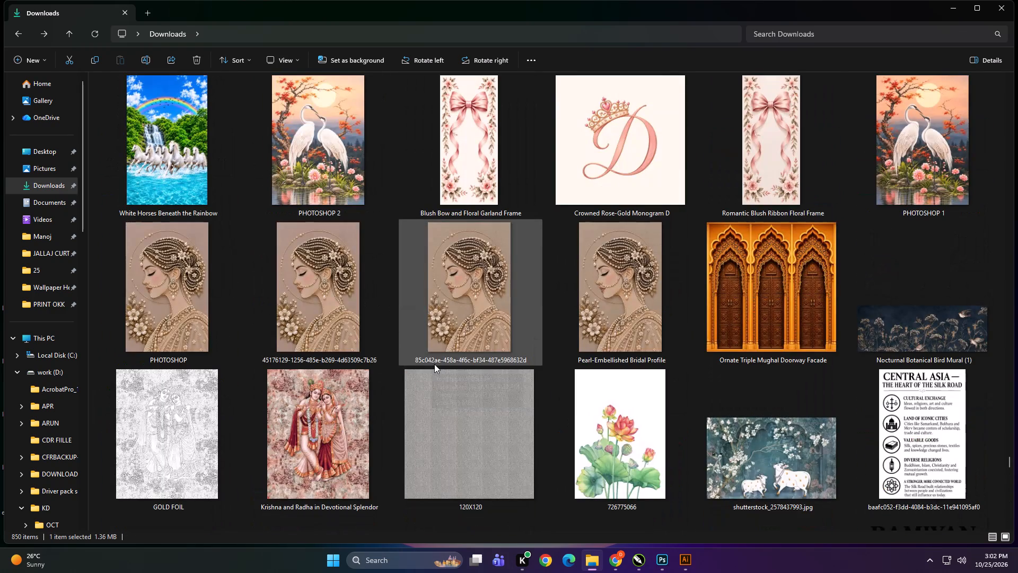
{"action": "left_click", "coordinate": [1009, 14]}
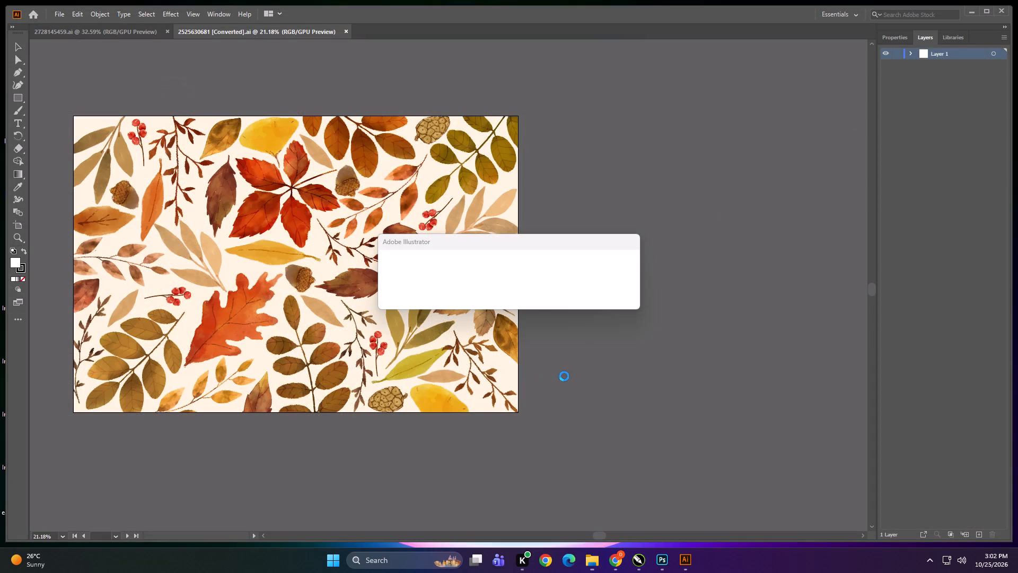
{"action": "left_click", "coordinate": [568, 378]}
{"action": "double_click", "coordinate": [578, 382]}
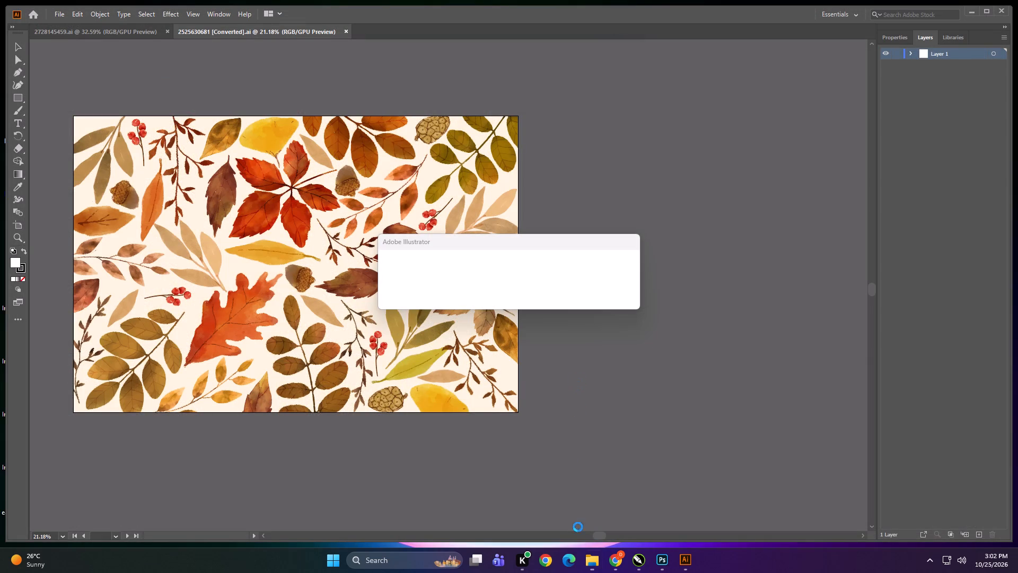